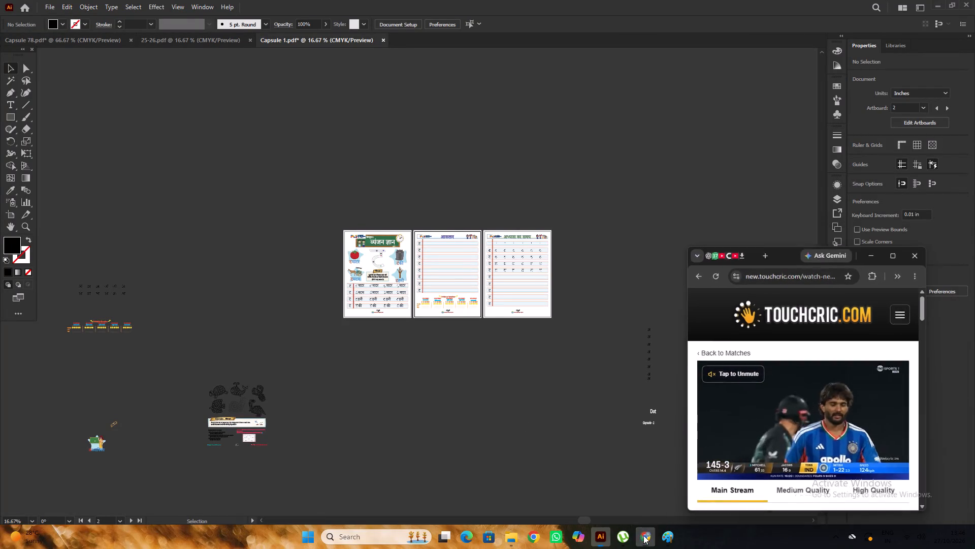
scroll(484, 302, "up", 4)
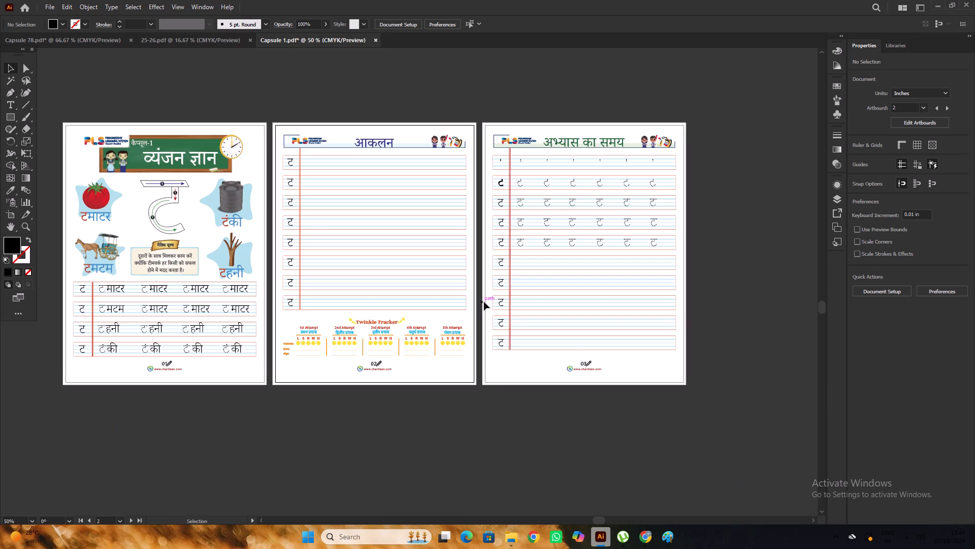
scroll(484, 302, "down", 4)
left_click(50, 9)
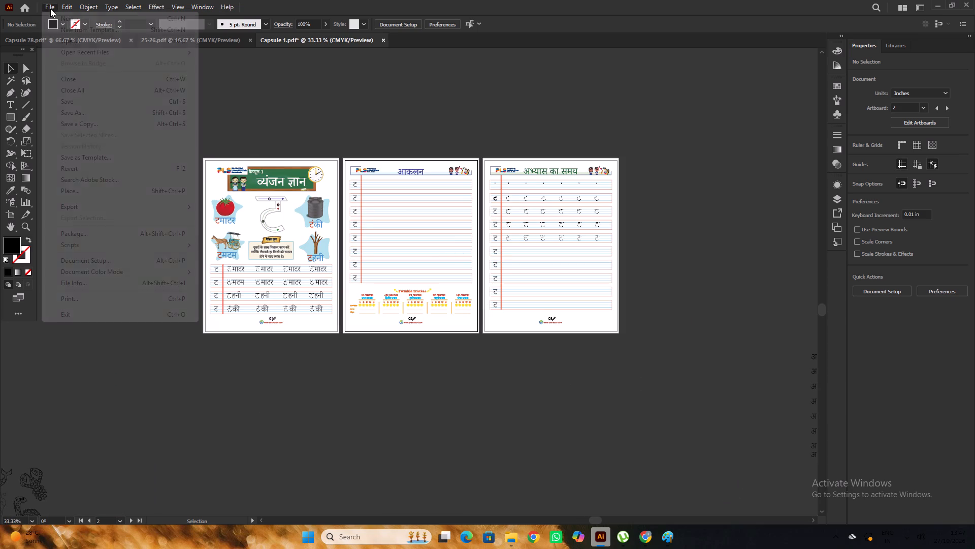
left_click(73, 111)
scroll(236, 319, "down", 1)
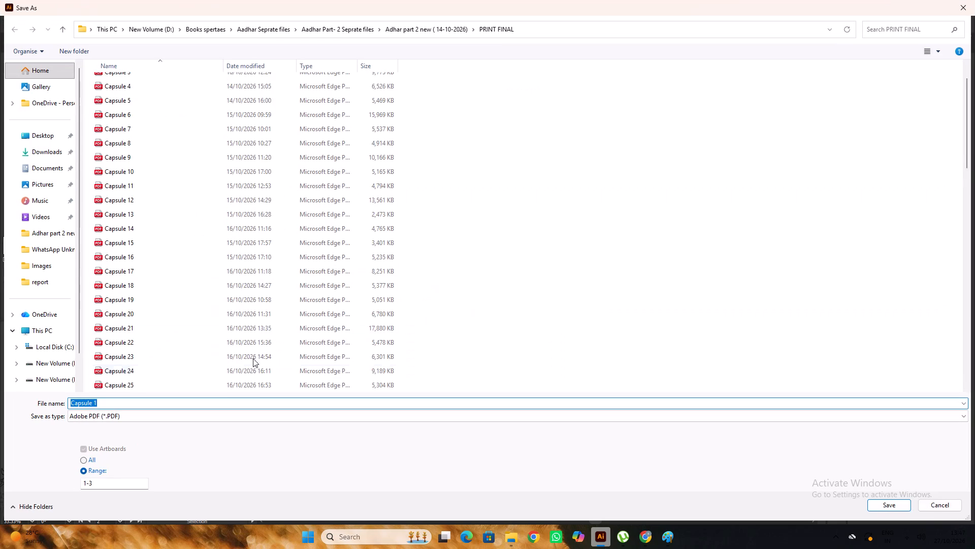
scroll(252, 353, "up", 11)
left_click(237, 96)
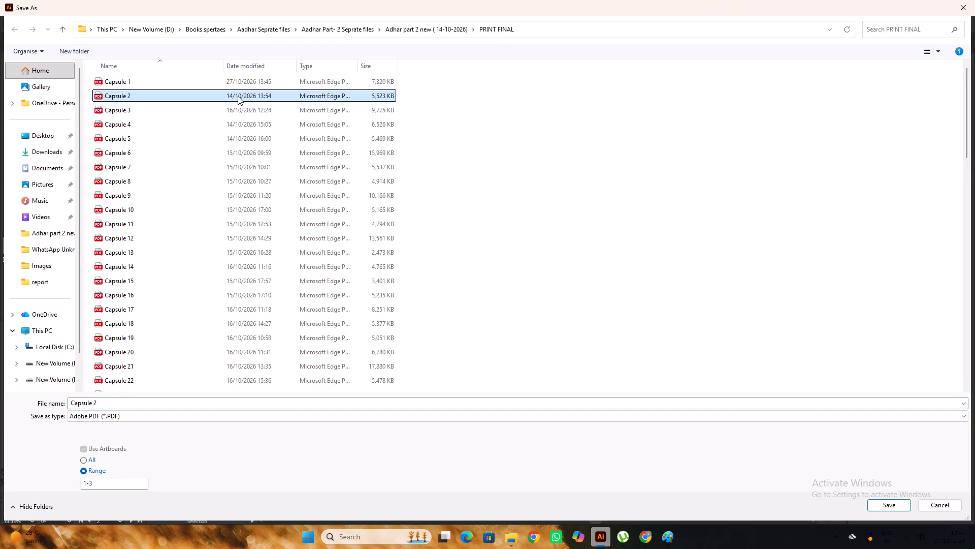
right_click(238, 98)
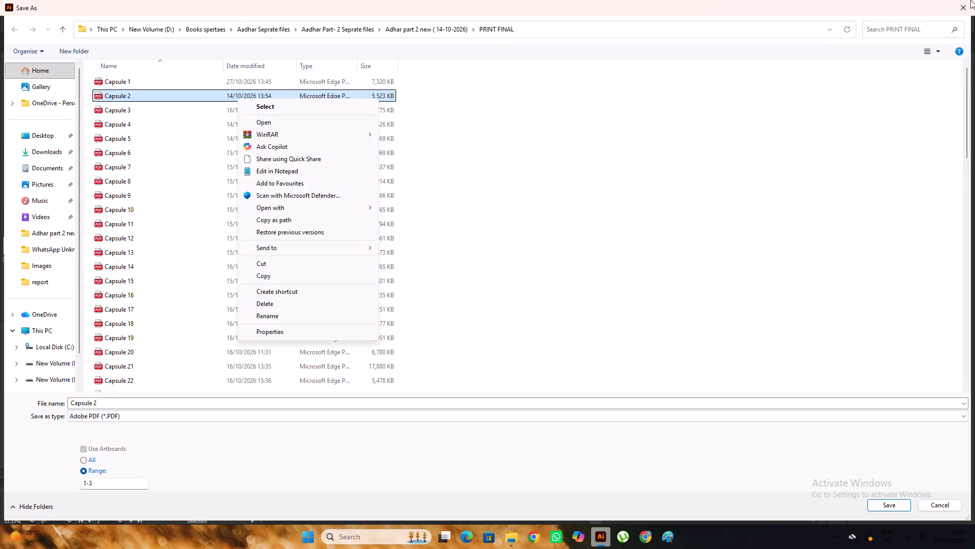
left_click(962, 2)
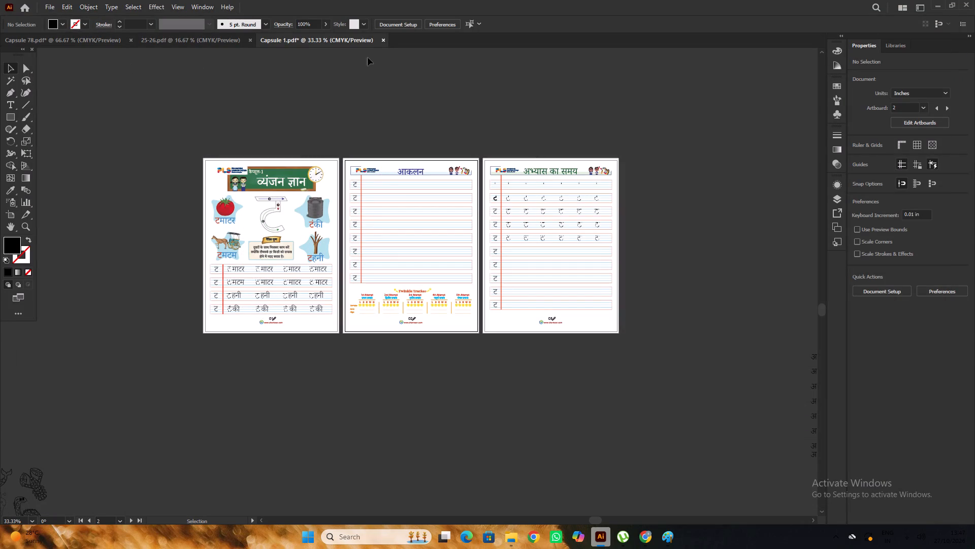
Open the Capsule 2 PDF from the PRINT FINAL folder.
left_click(47, 7)
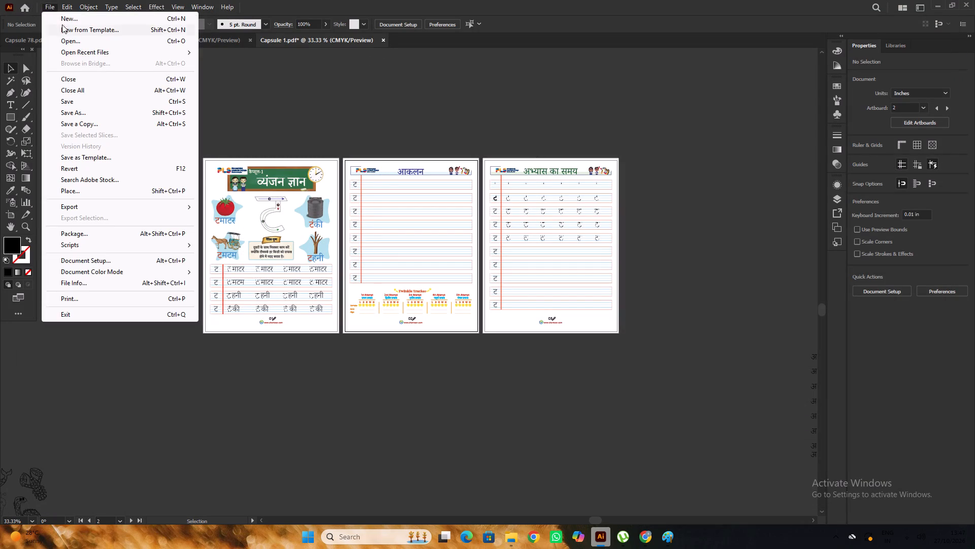
left_click(71, 40)
scroll(197, 100, "up", 6)
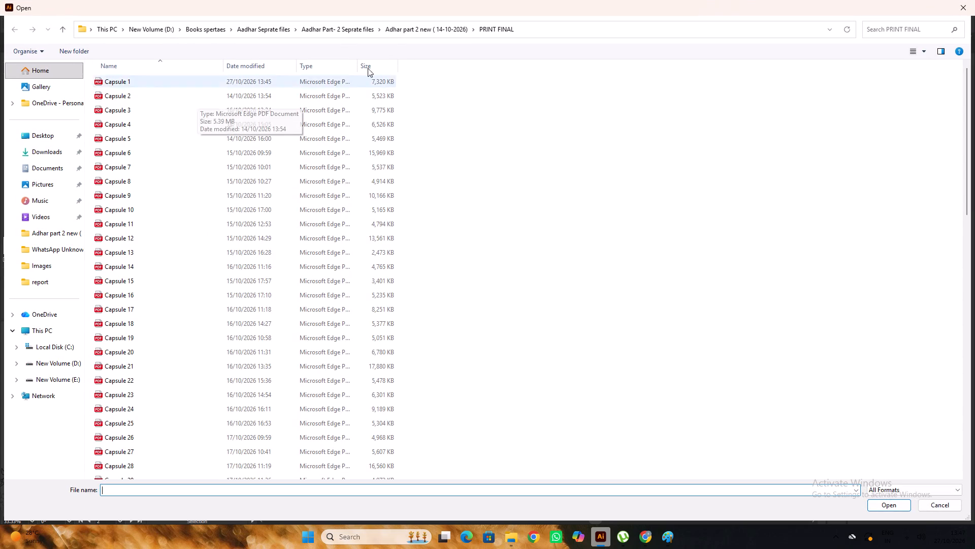
left_click(416, 32)
double_click(256, 83)
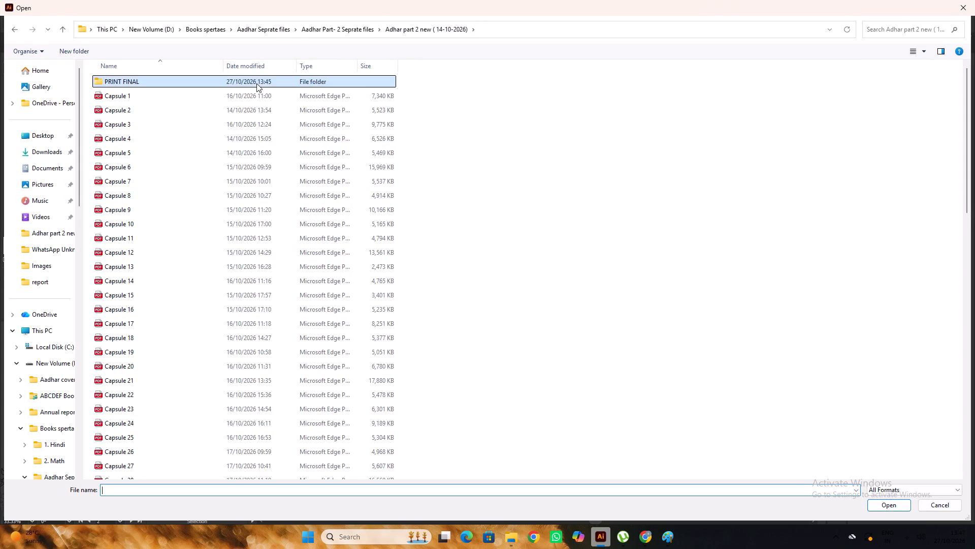
left_click(203, 96)
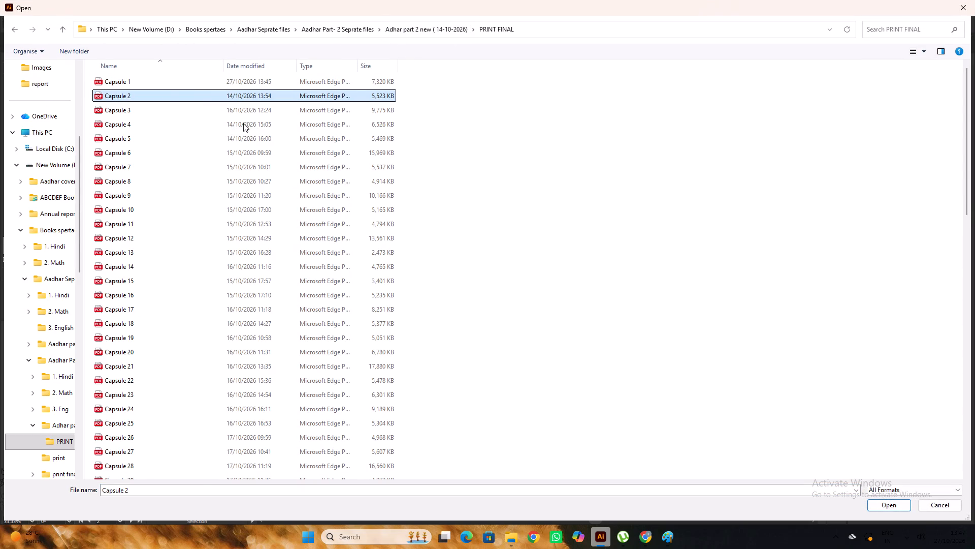
scroll(254, 142, "up", 4)
right_click(221, 95)
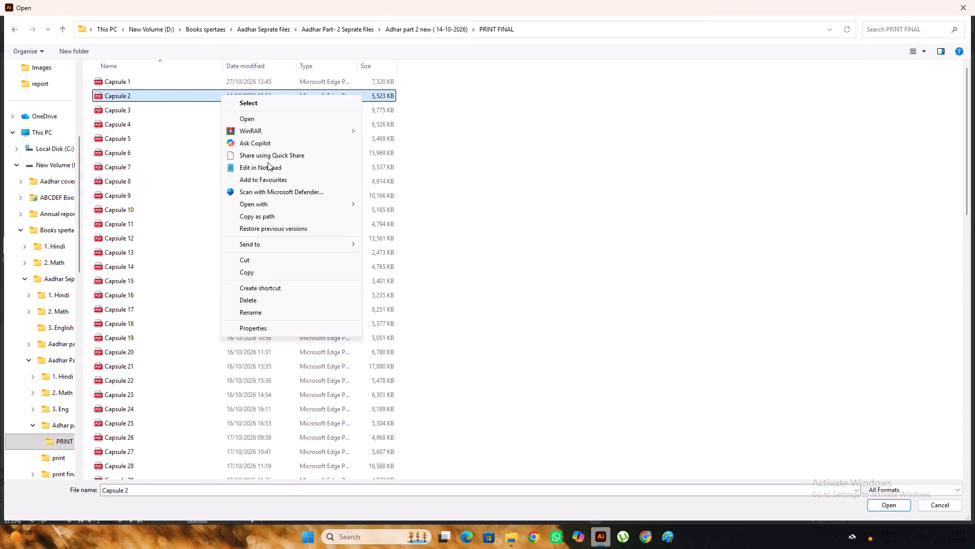
left_click(538, 198)
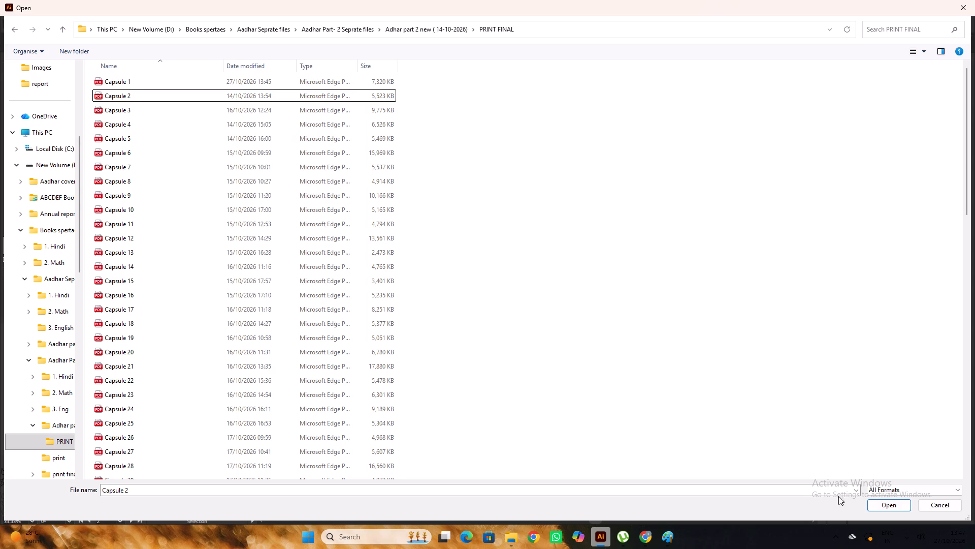
left_click(888, 505)
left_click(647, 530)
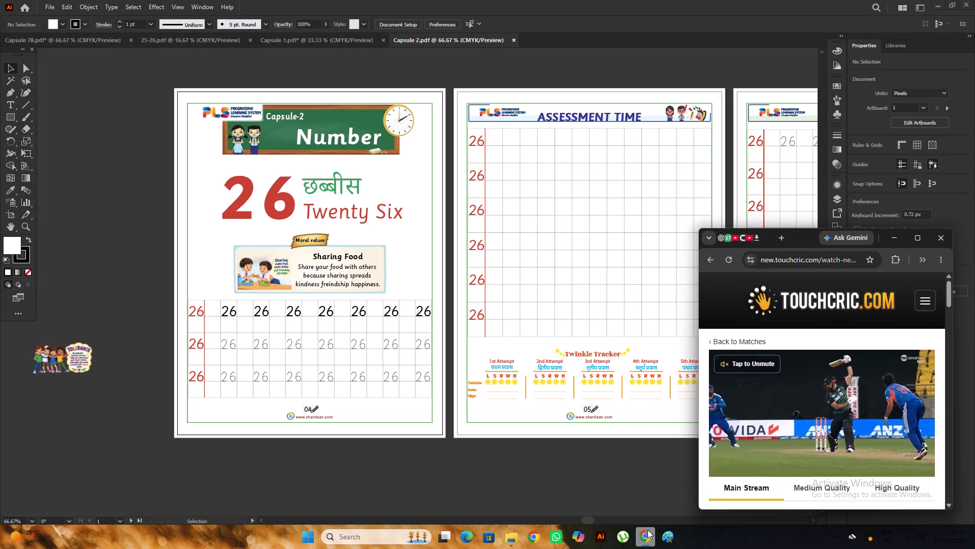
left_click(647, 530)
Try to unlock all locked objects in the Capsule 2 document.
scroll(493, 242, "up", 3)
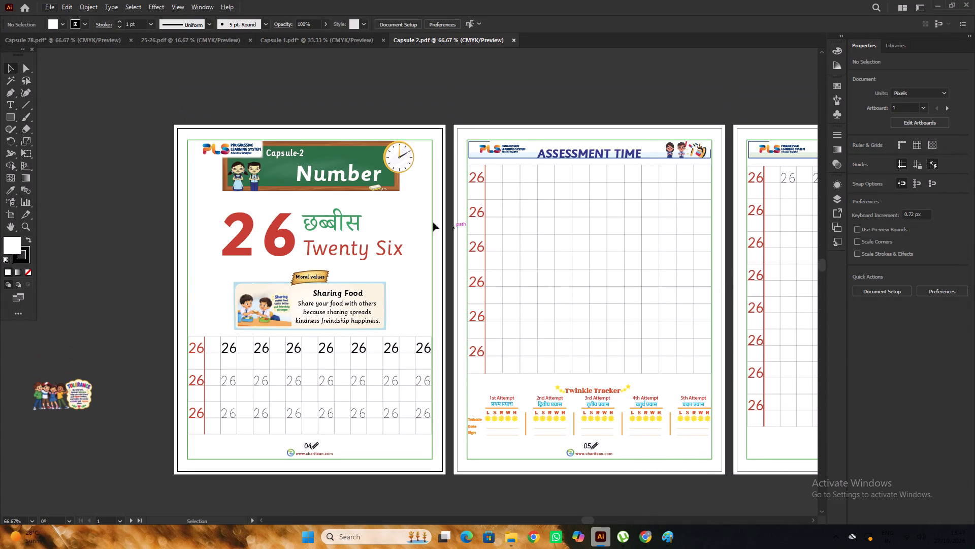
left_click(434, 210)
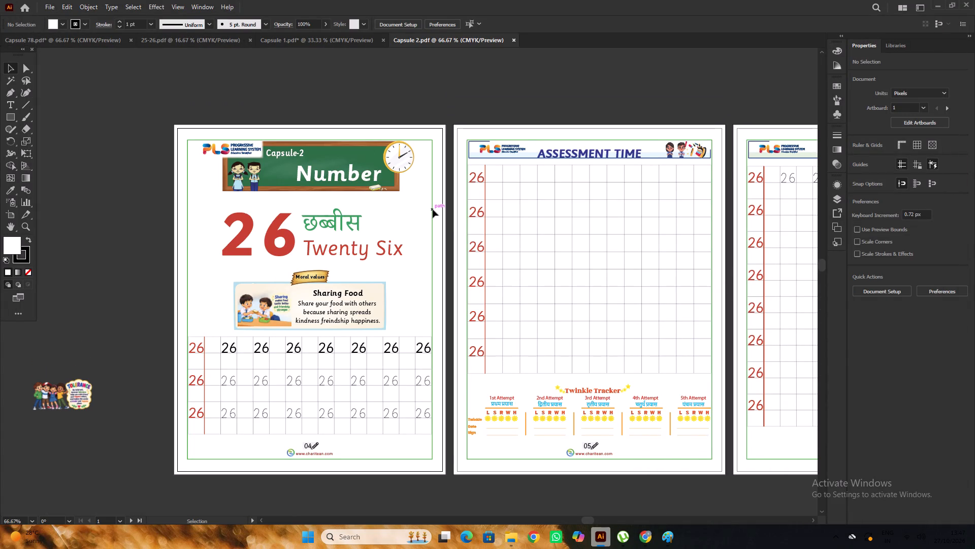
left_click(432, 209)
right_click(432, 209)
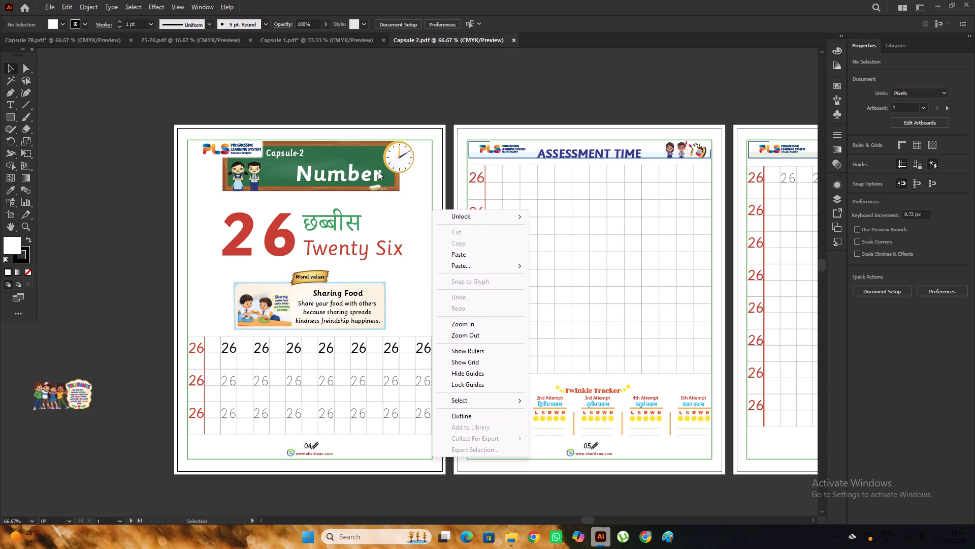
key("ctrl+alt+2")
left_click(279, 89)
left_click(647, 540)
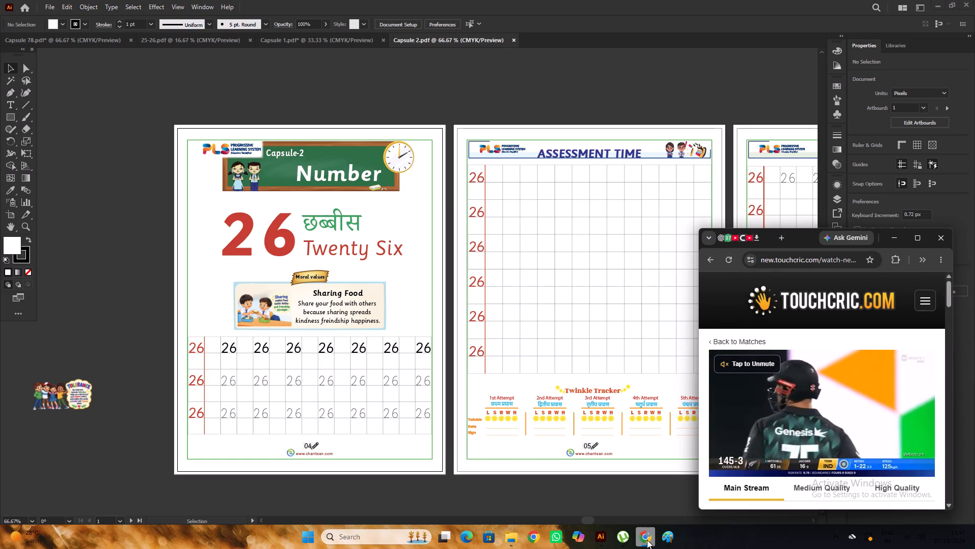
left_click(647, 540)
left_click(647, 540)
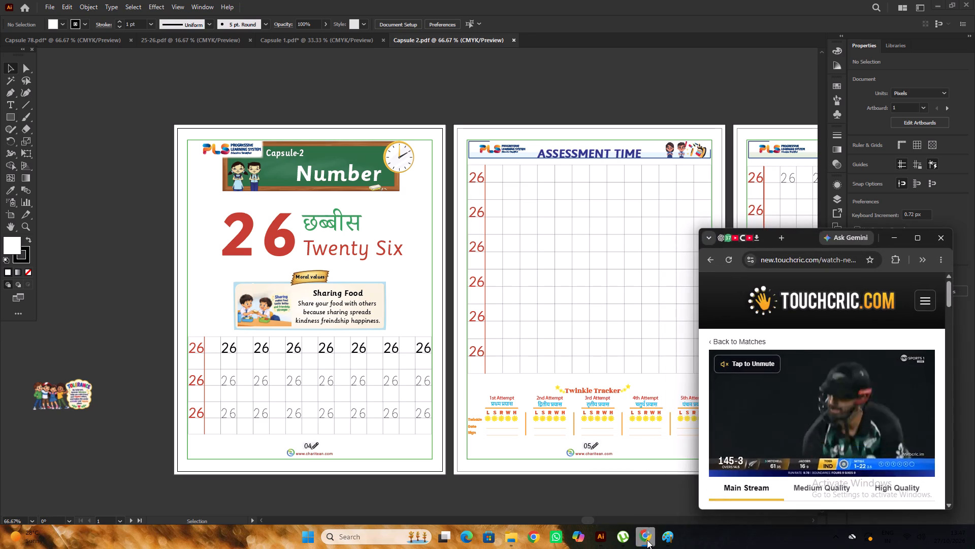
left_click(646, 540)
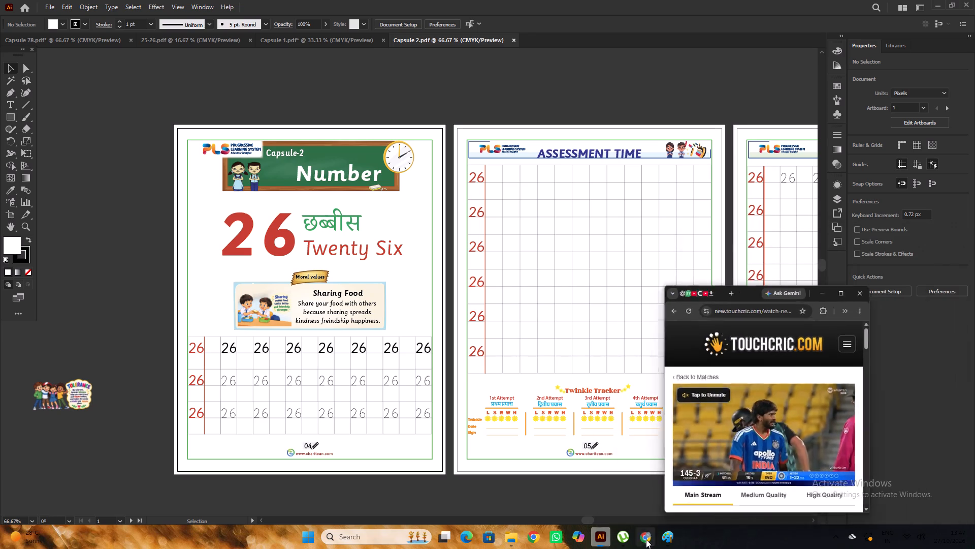
Unlock all locked objects in the Capsule 2 document and clear the selection.
left_click(432, 296)
right_click(432, 296)
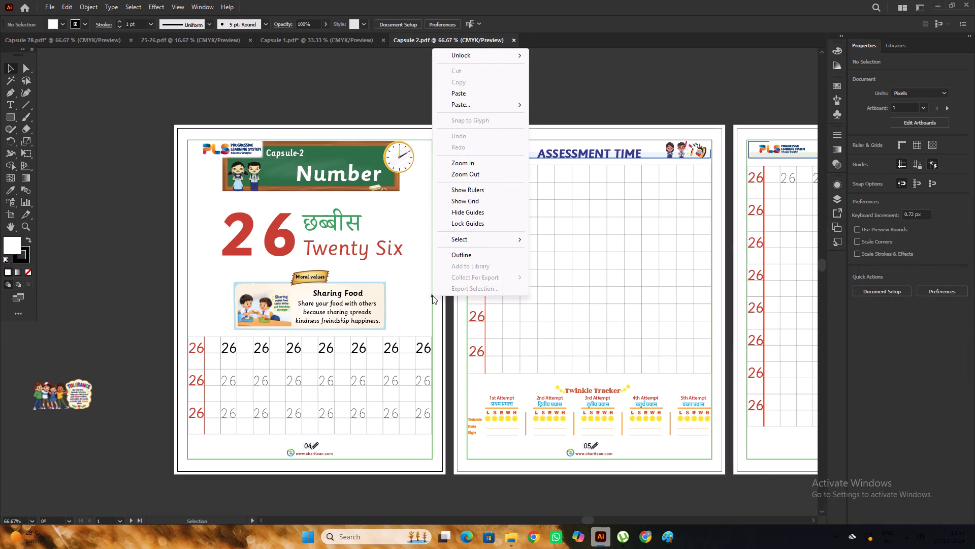
key("ctrl+alt+2")
left_click(84, 211)
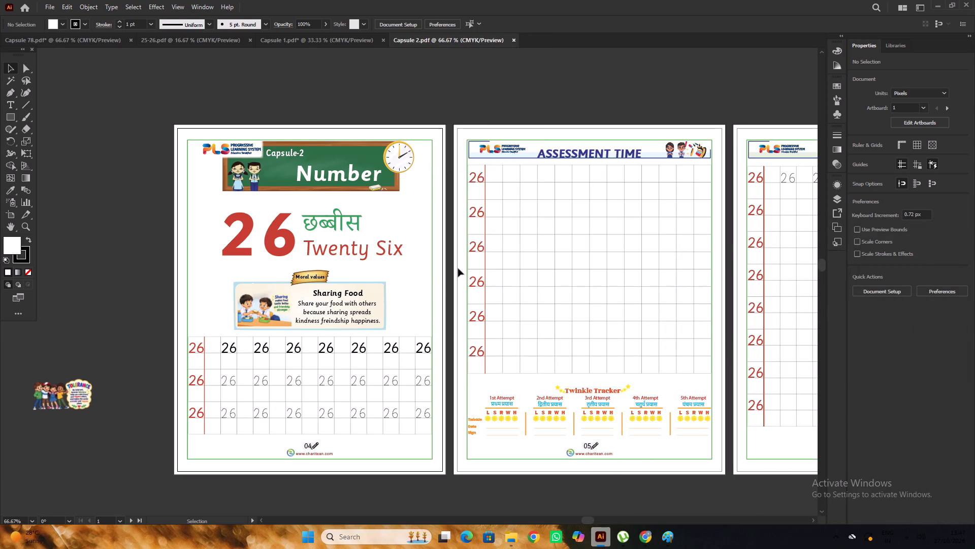
scroll(458, 268, "down", 2, "alt")
left_click(436, 241)
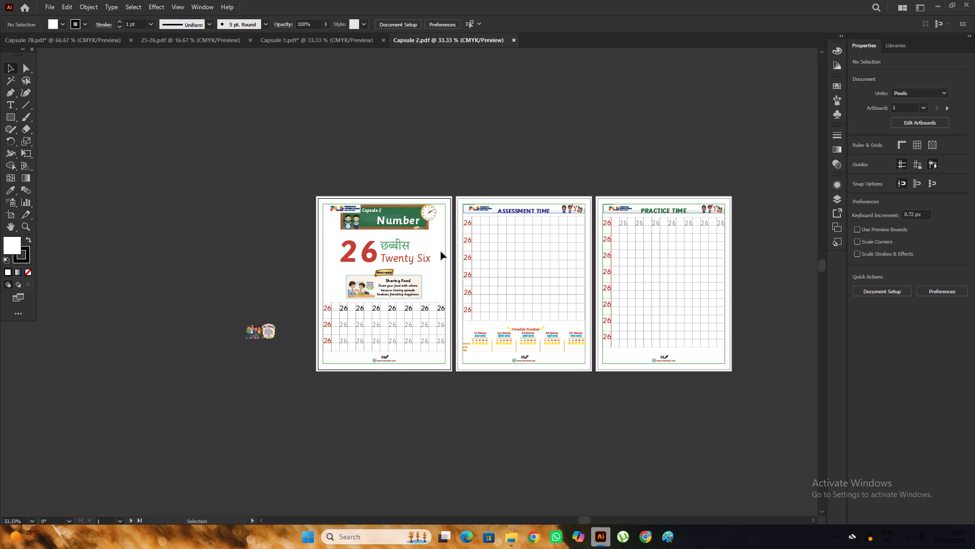
key("ctrl+alt+2")
left_click(419, 157)
Delete the green border rectangle around the content of the Number page, page 04.
scroll(437, 300, "up", 2, "alt")
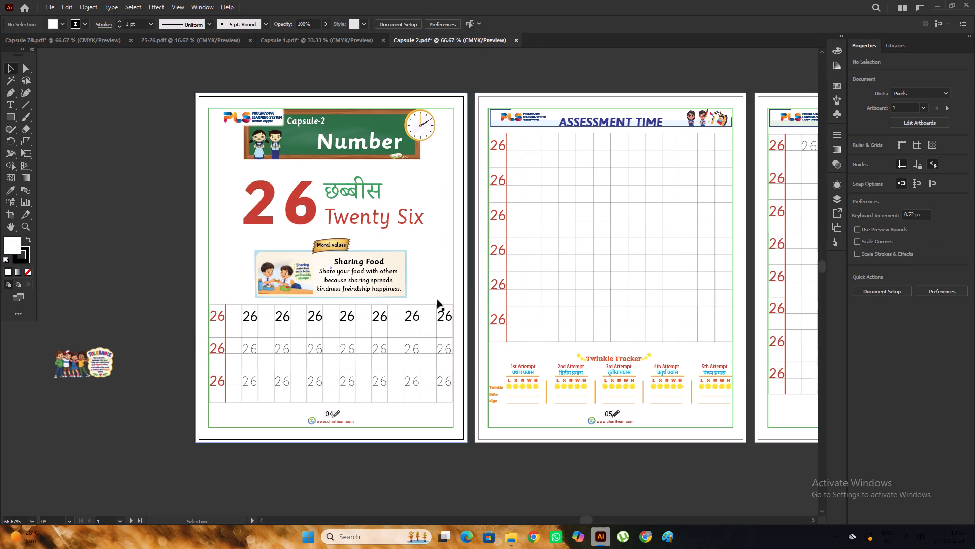
left_click(453, 264)
key("Delete")
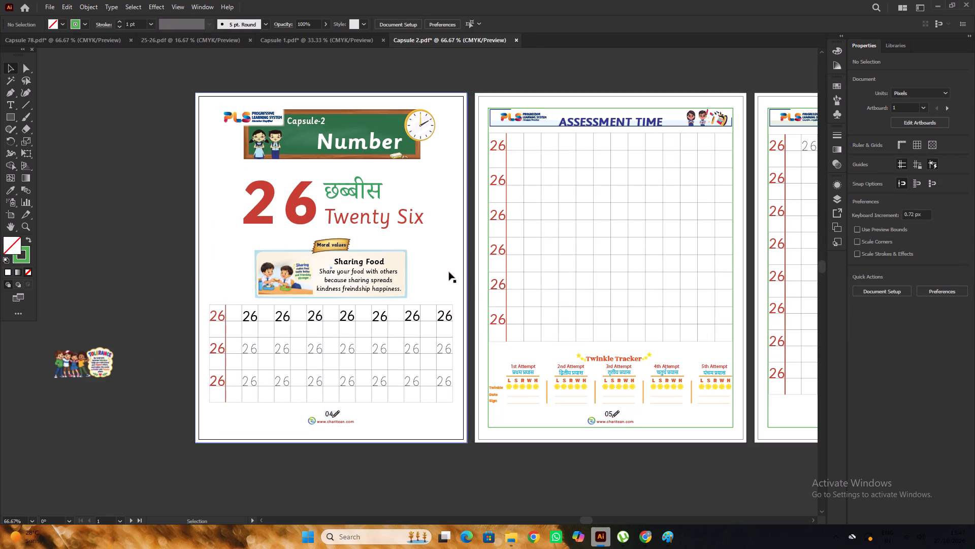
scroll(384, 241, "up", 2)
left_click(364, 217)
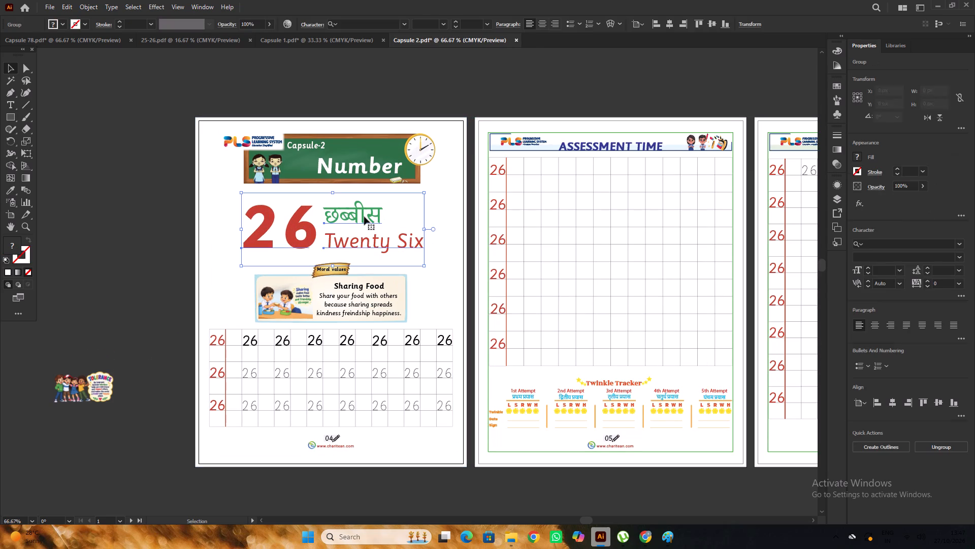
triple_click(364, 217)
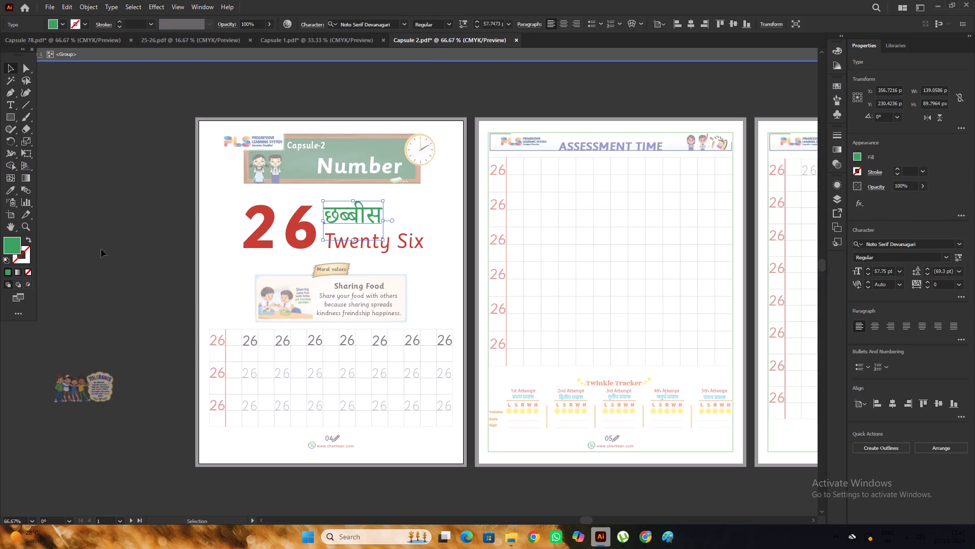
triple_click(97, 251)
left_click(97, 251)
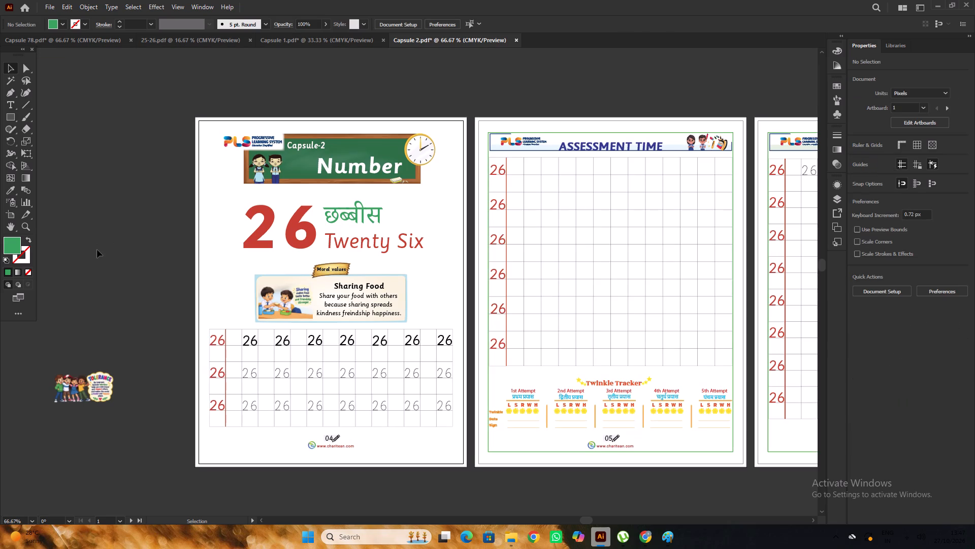
Delete the green border rectangles from the Assessment Time and Practice Time pages, 05 and 06.
scroll(97, 250, "down", 4)
scroll(97, 250, "down", 1, "alt")
scroll(97, 250, "up", 3)
scroll(437, 248, "up", 2)
key("space")
key("space")
key("space")
key("space")
key("space")
key("space")
key("space")
key("space")
key("space")
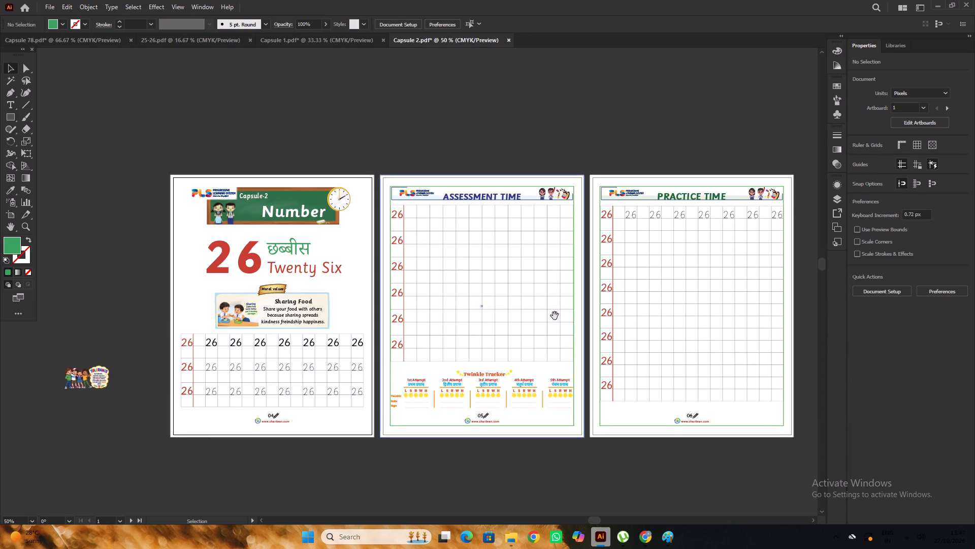
left_click_drag(551, 317, 452, 284)
scroll(454, 321, "down", 3)
scroll(457, 332, "up", 2, "alt")
scroll(476, 364, "down", 2, "alt")
left_click(476, 433)
scroll(464, 398, "up", 2, "alt")
left_click(478, 378)
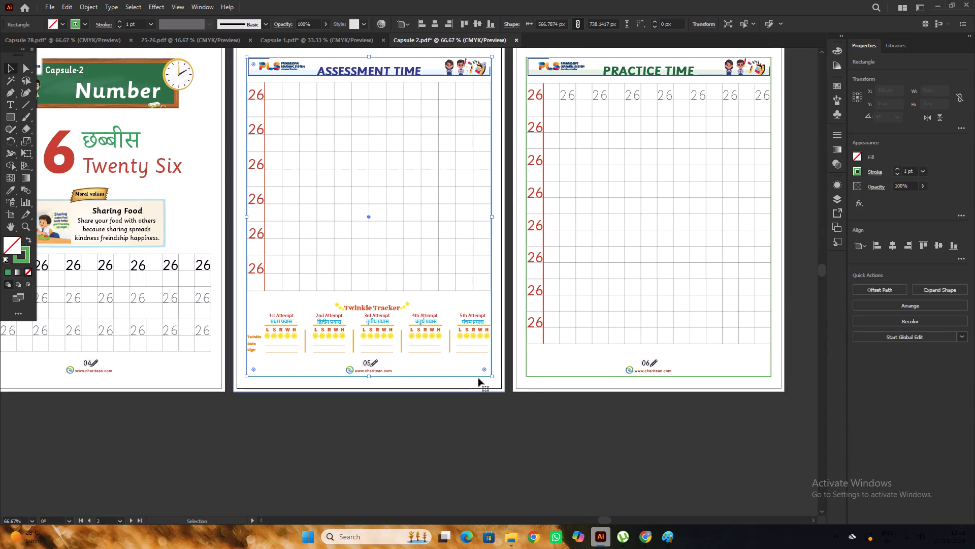
key("Delete")
left_click(536, 378)
key("Delete")
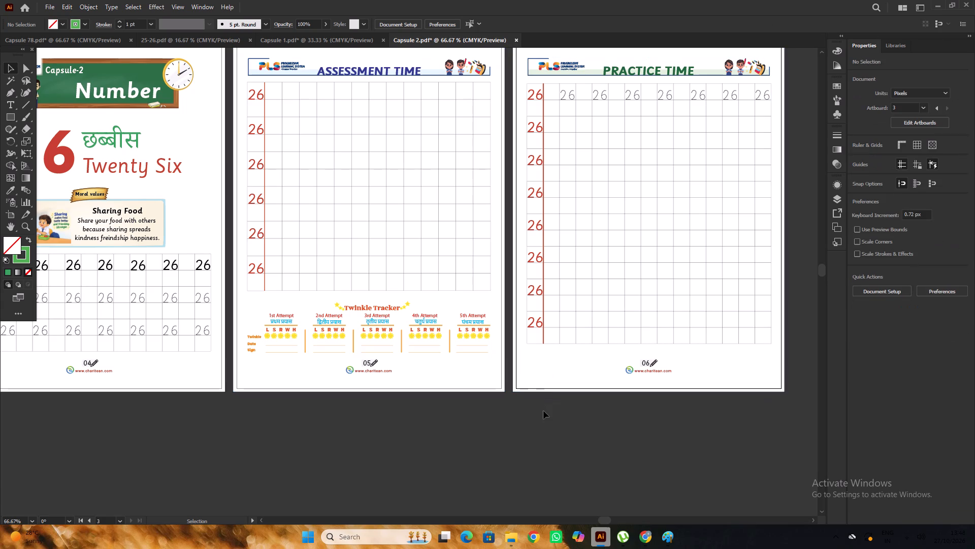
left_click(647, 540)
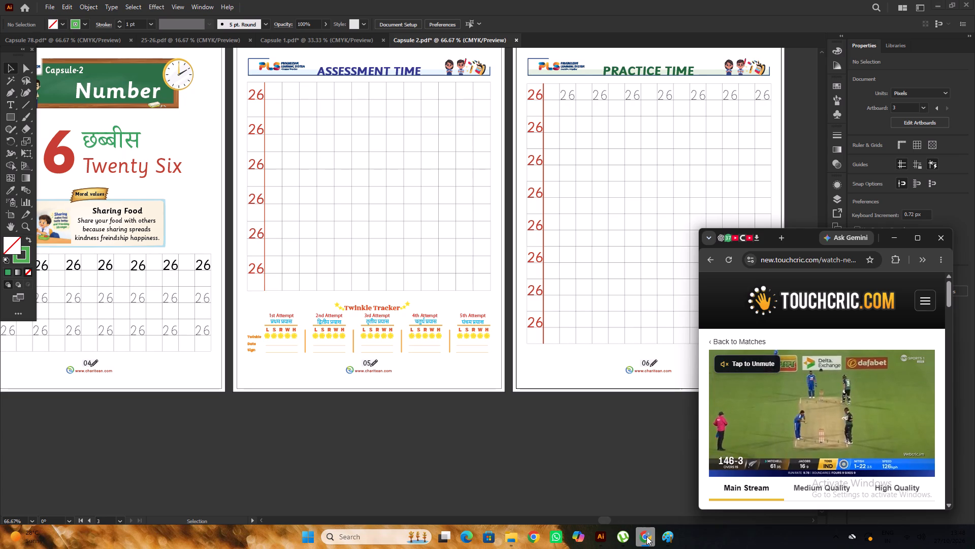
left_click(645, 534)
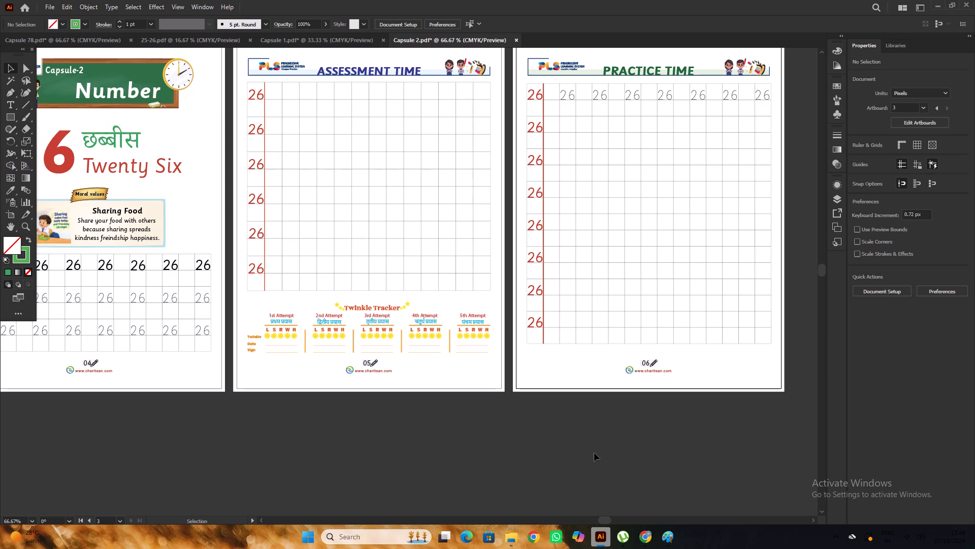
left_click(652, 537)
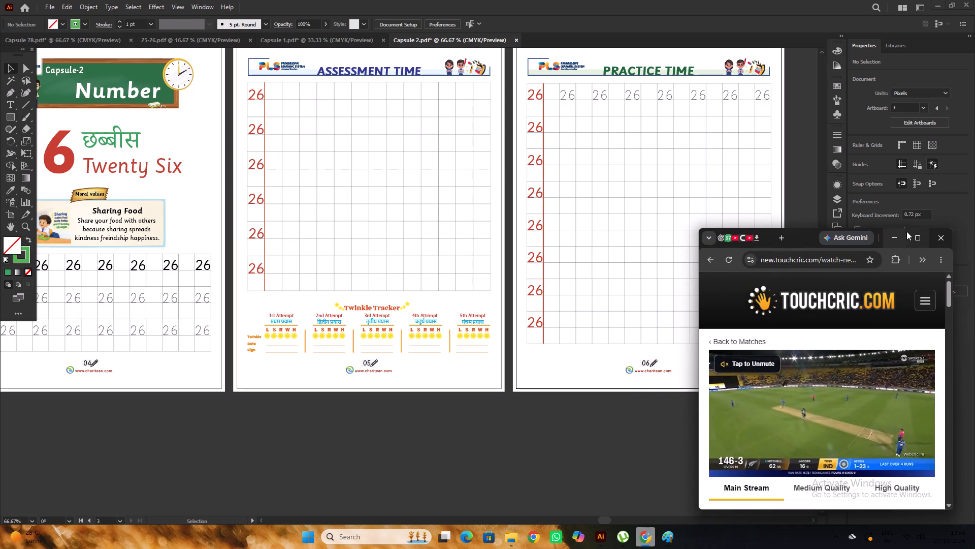
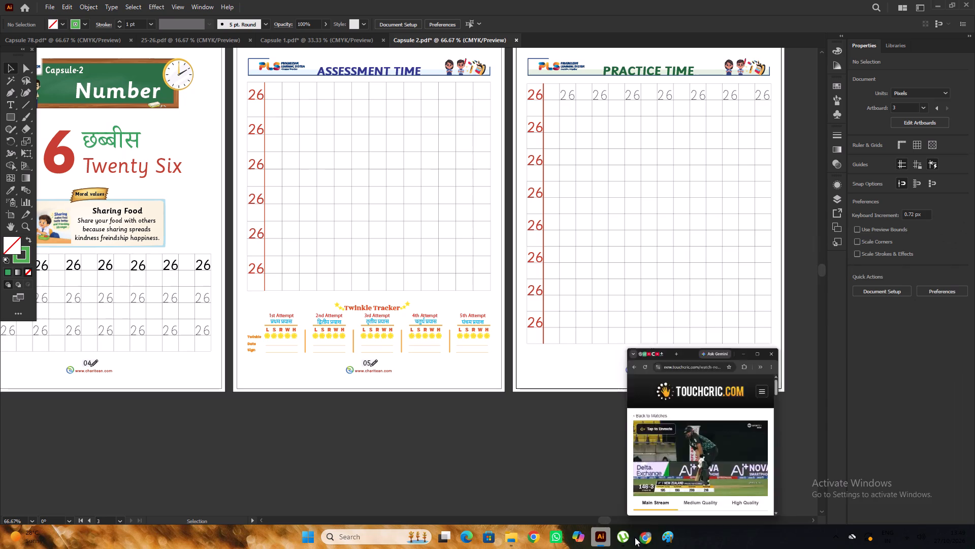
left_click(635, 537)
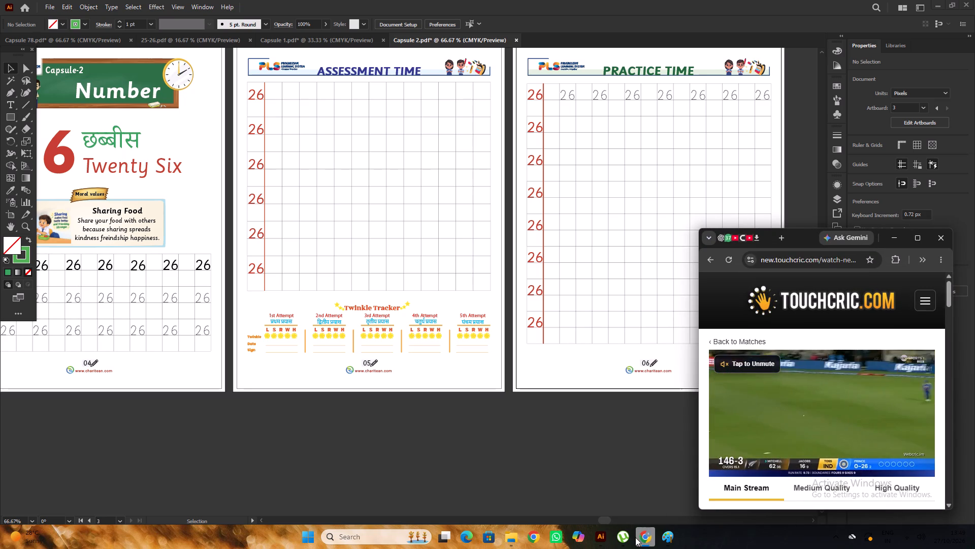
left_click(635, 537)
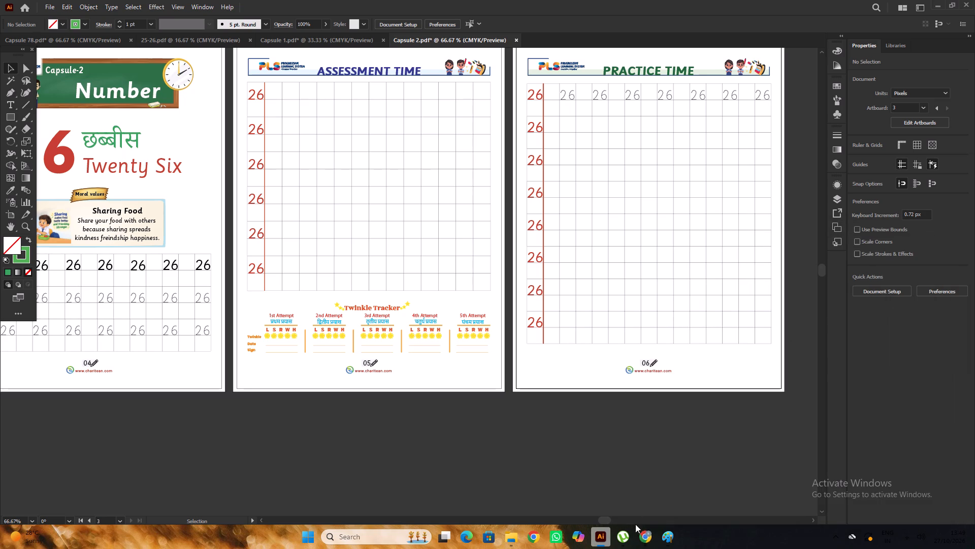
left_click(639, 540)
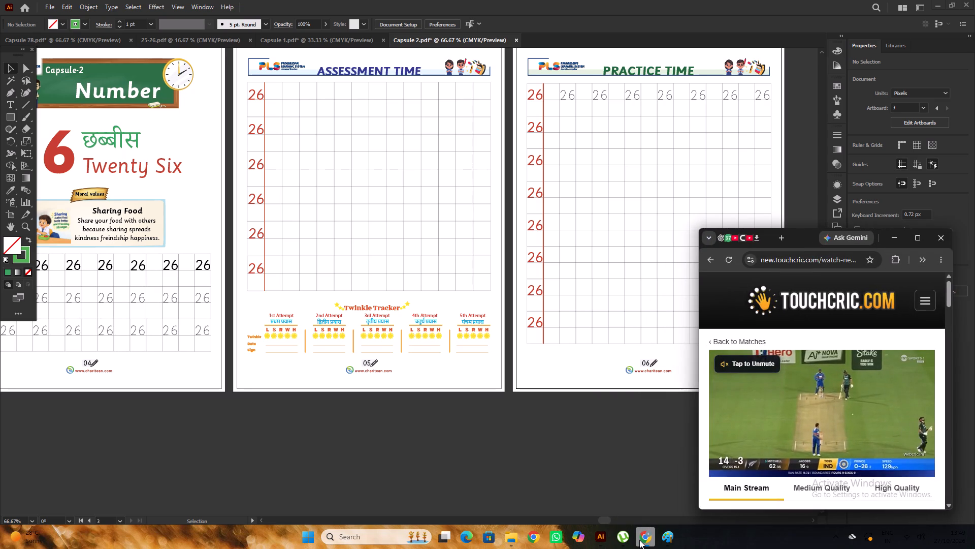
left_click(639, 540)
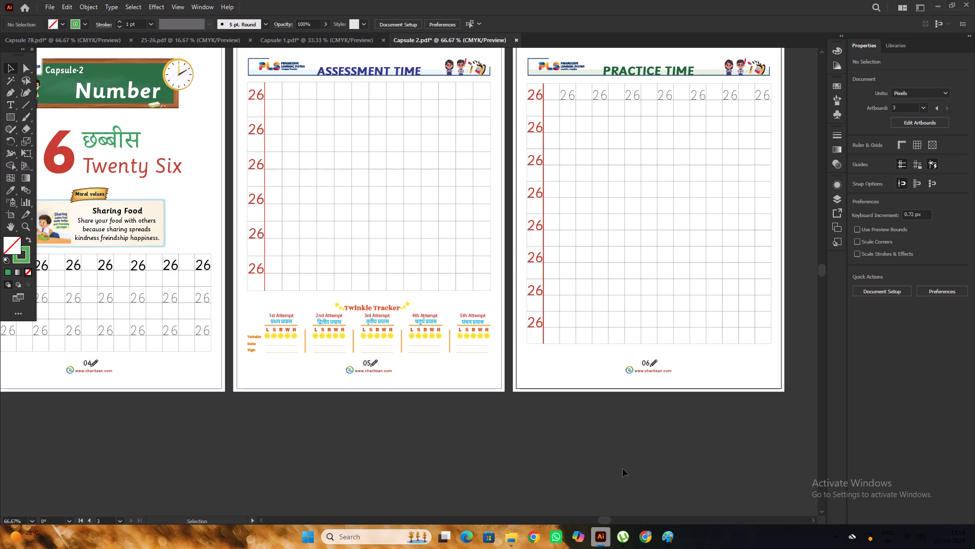
Look up the live New Zealand vs India 3rd T20I score on Cricbuzz in Chrome, then return to Illustrator.
left_click(639, 526)
left_click(911, 243)
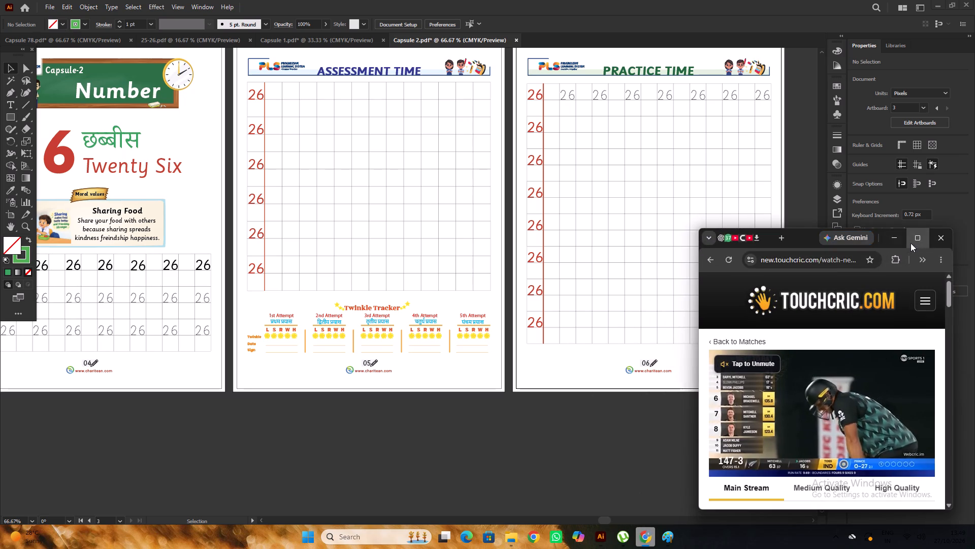
left_click(804, 10)
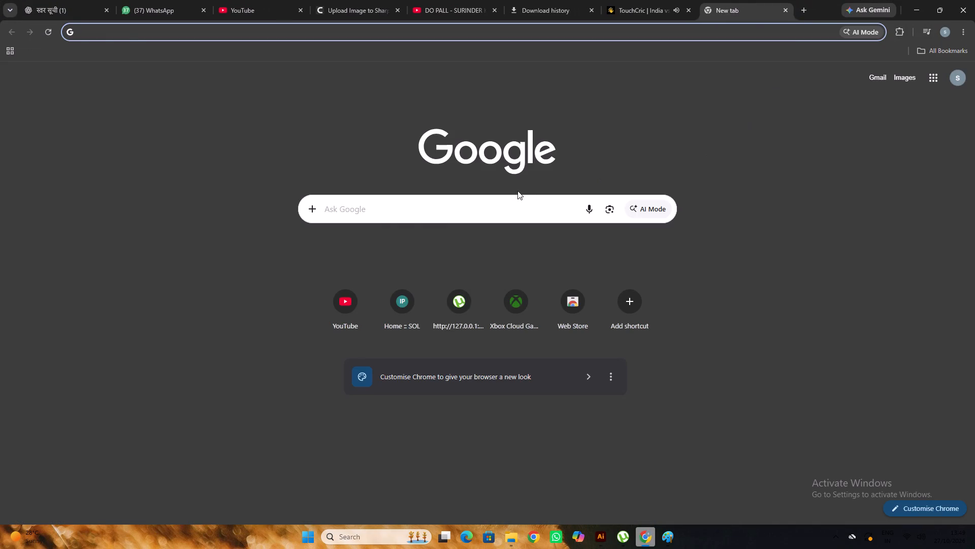
left_click_drag(517, 191, 514, 196)
left_click_drag(501, 206, 502, 198)
left_click(421, 233)
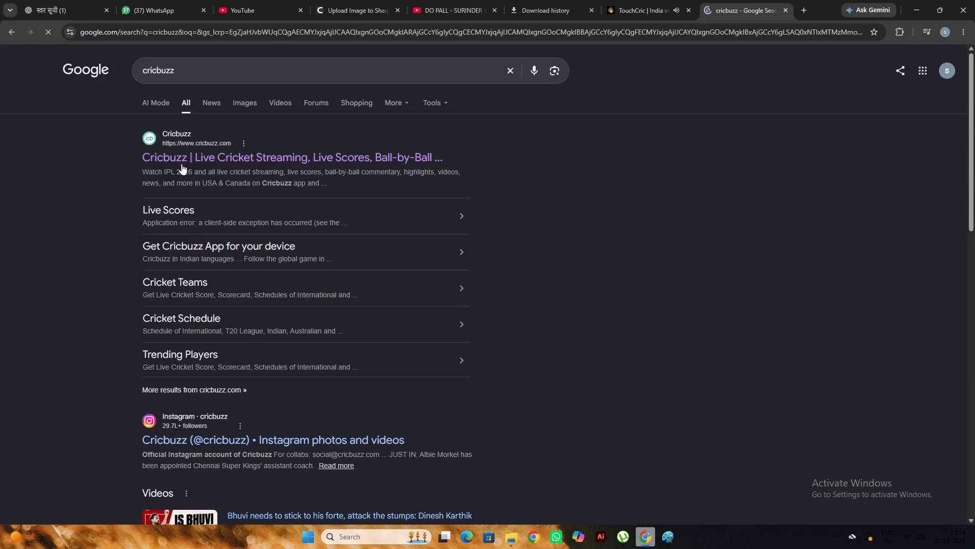
left_click(181, 162)
left_click(287, 134)
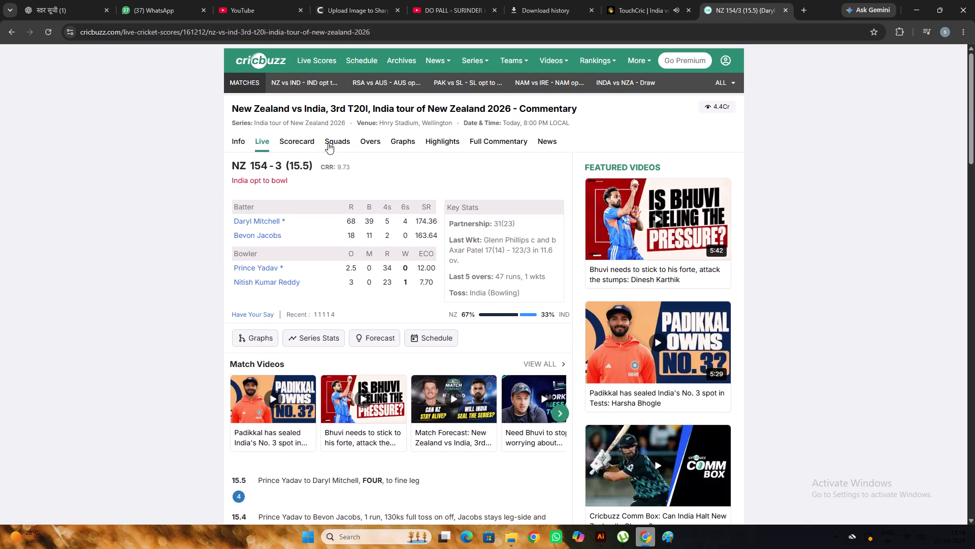
left_click(785, 4)
left_click(786, 10)
left_click(939, 12)
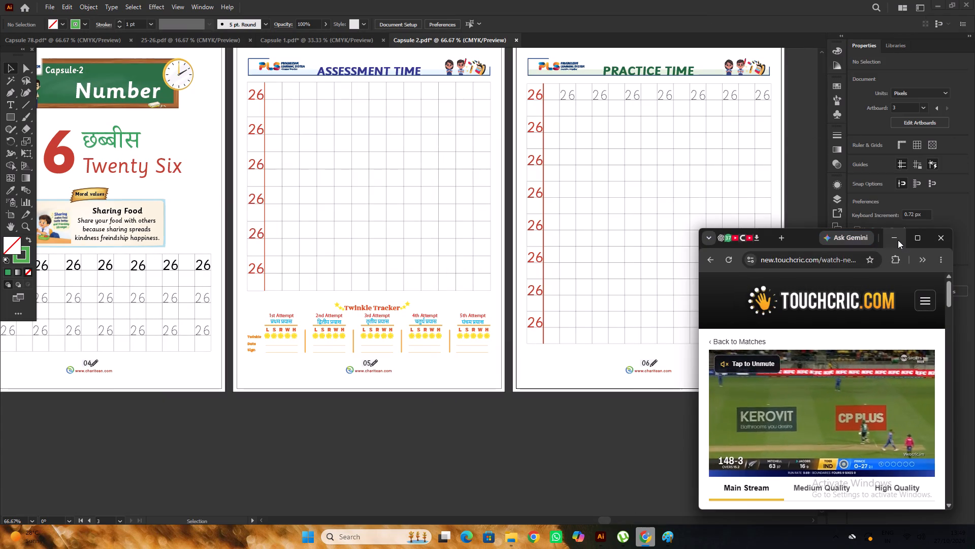
left_click(897, 238)
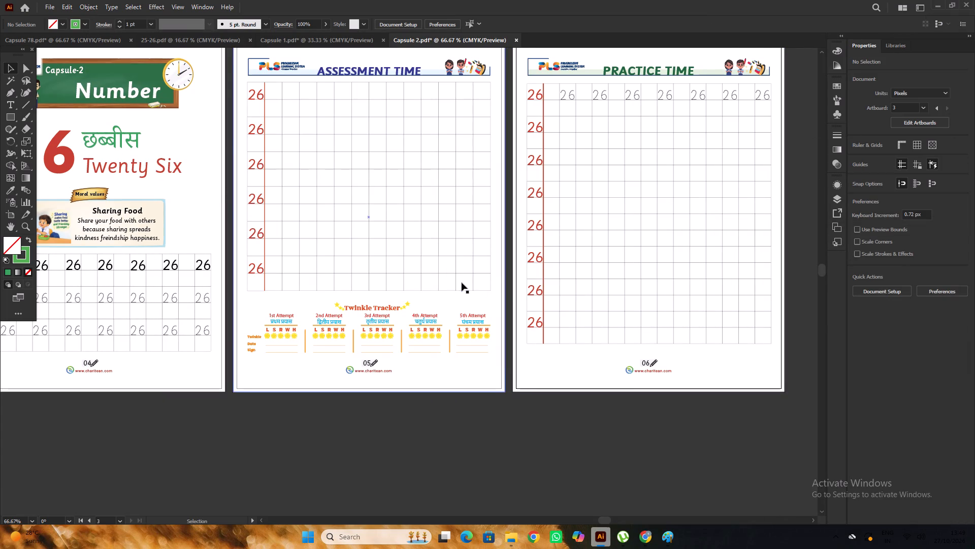
Save the Capsule 2 document and close it.
scroll(462, 283, "down", 2)
scroll(516, 267, "up", 5)
scroll(724, 257, "up", 3)
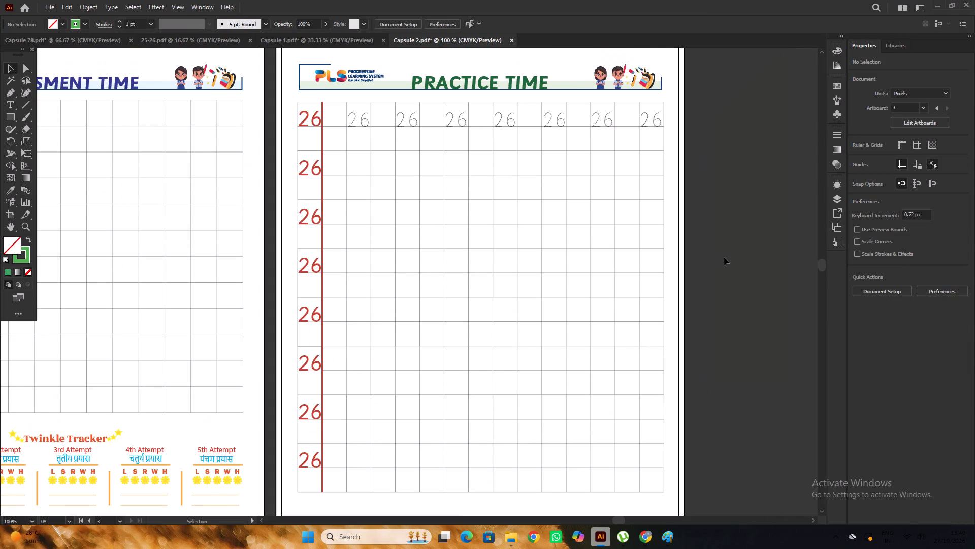
scroll(719, 257, "down", 3, "alt")
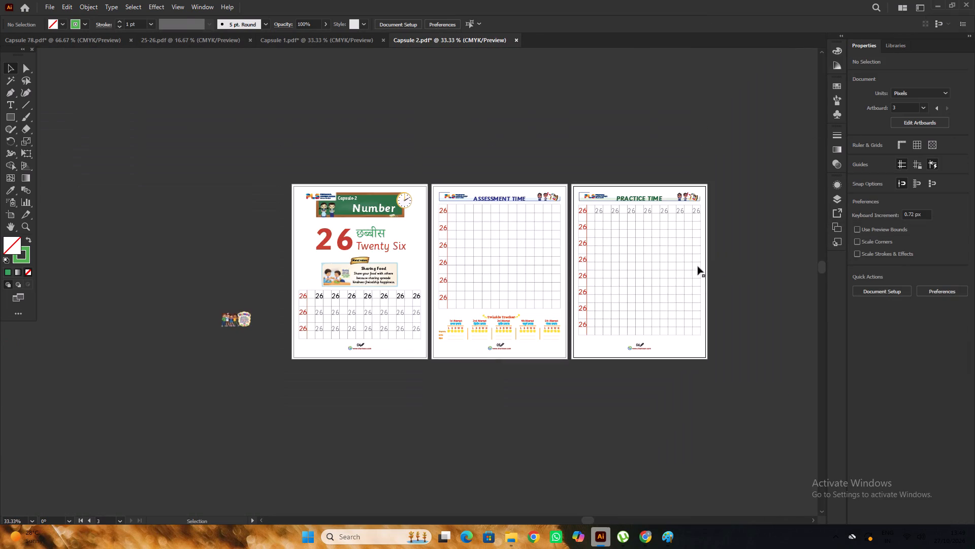
scroll(412, 275, "up", 3, "alt")
scroll(431, 267, "down", 2, "alt")
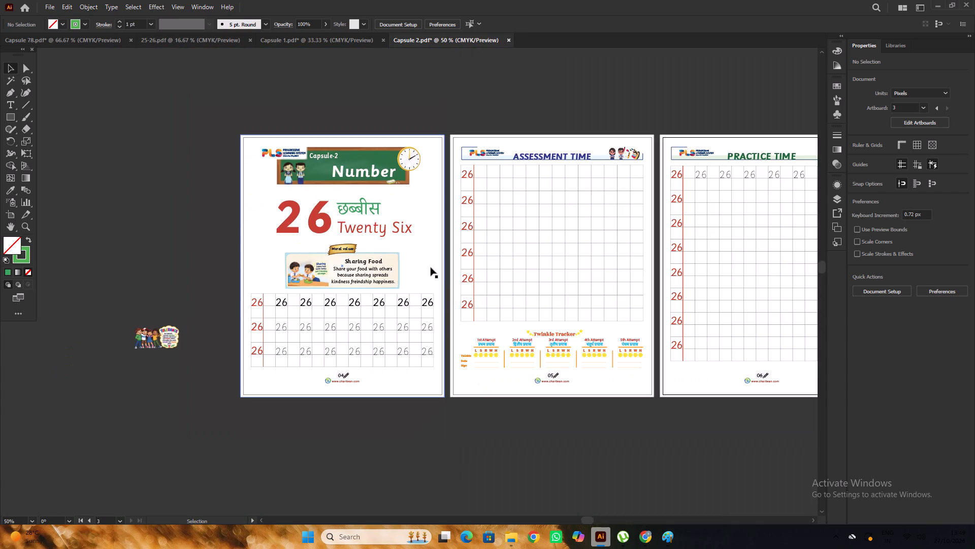
scroll(446, 351, "down", 2, "alt")
left_click(501, 410)
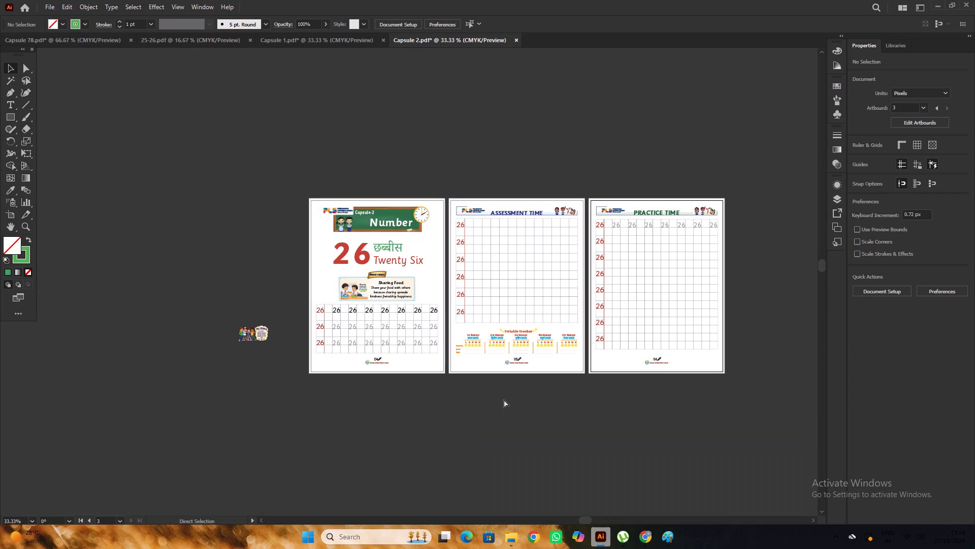
key("ctrl+s")
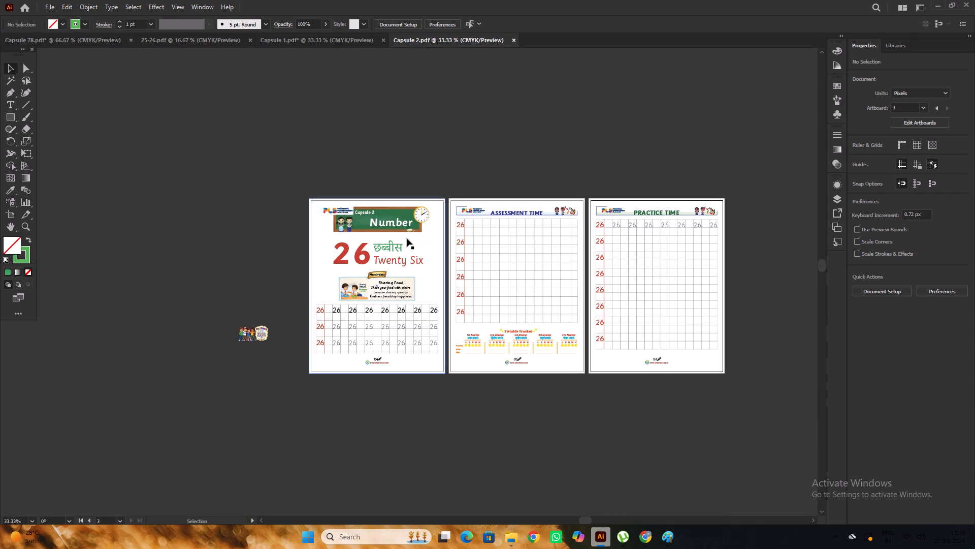
left_click(514, 41)
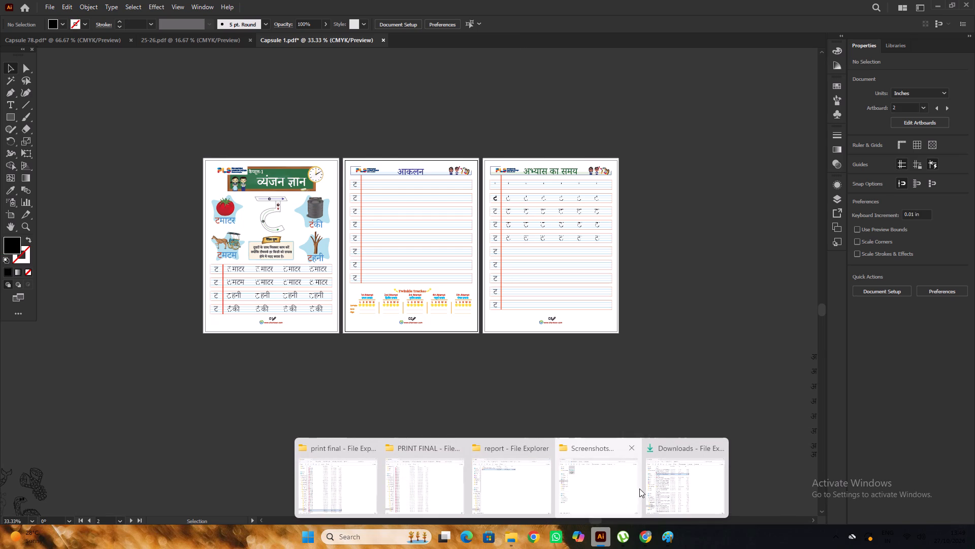
Open the Capsule 3 PDF from the PRINT FINAL folder in Illustrator.
left_click(412, 473)
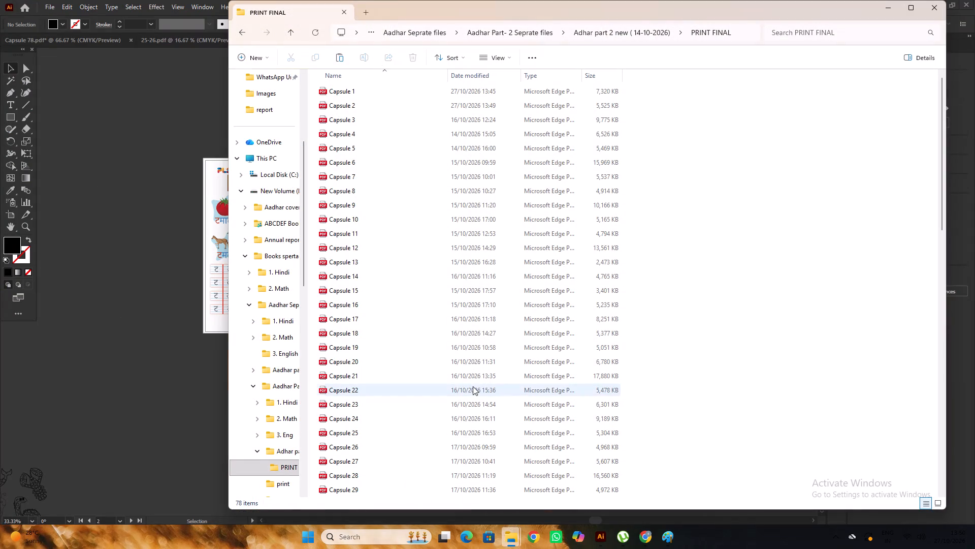
left_click(421, 121)
right_click(421, 121)
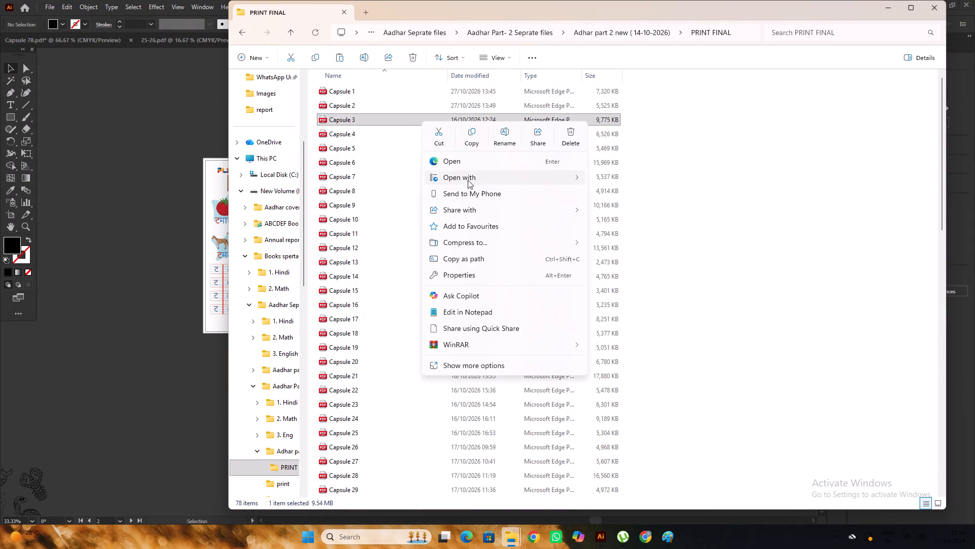
left_click(617, 177)
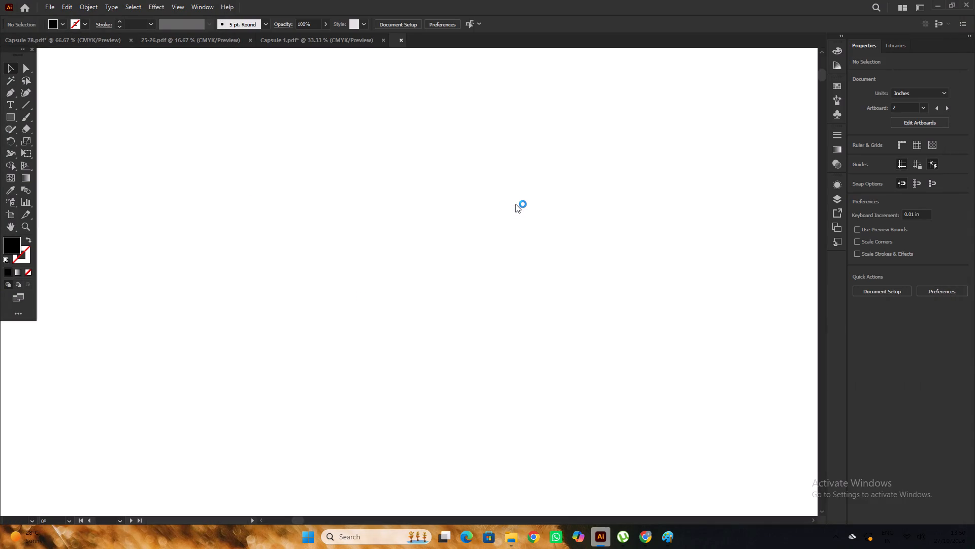
scroll(418, 251, "up", 2, "alt")
scroll(304, 231, "up", 2, "alt")
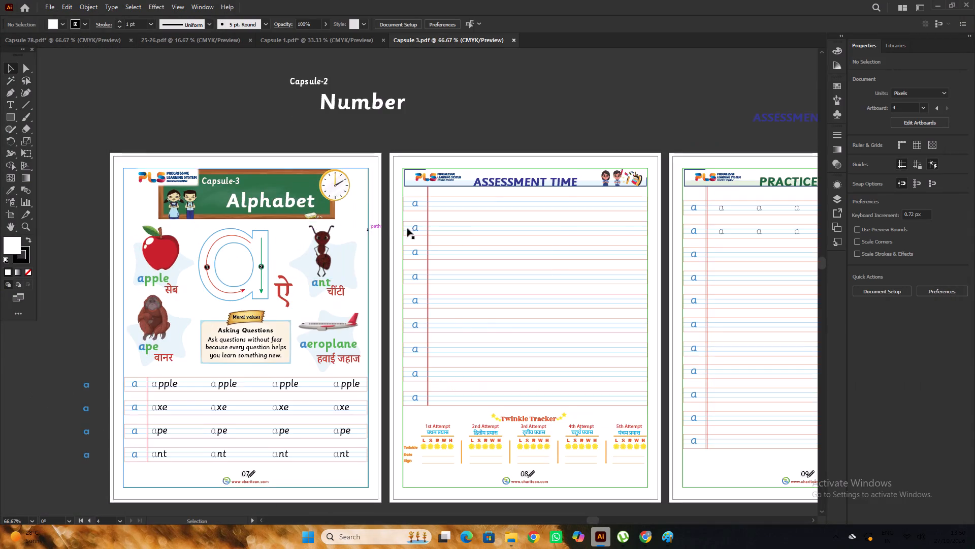
scroll(414, 227, "down", 3, "alt")
scroll(306, 217, "up", 2, "alt")
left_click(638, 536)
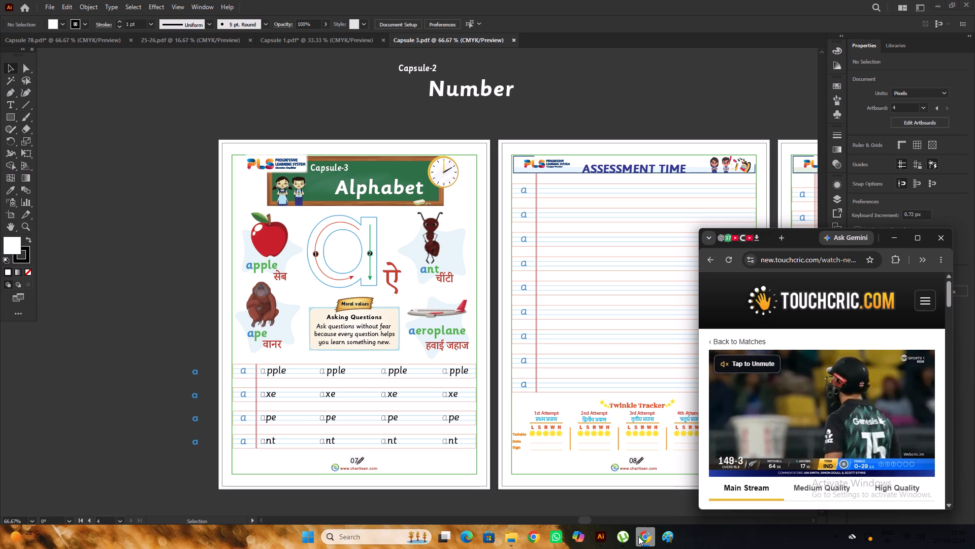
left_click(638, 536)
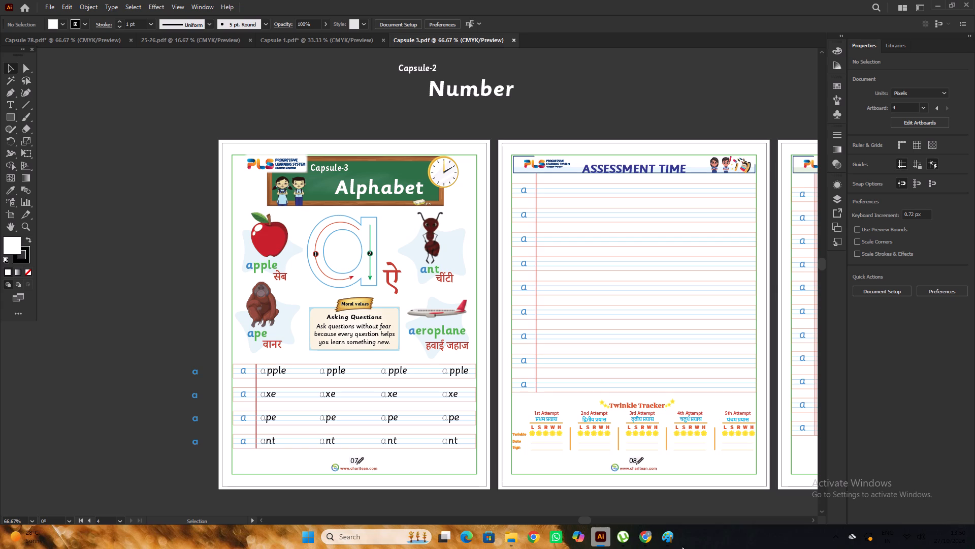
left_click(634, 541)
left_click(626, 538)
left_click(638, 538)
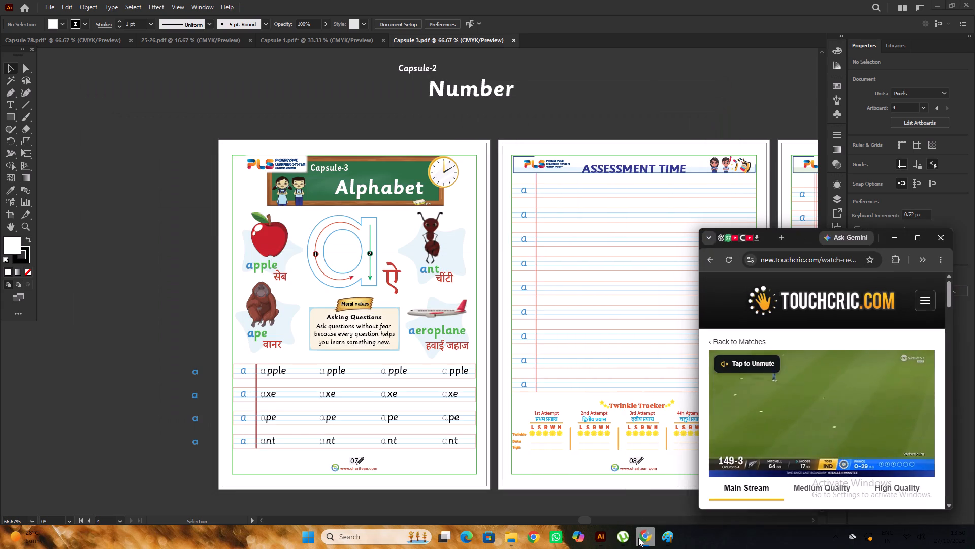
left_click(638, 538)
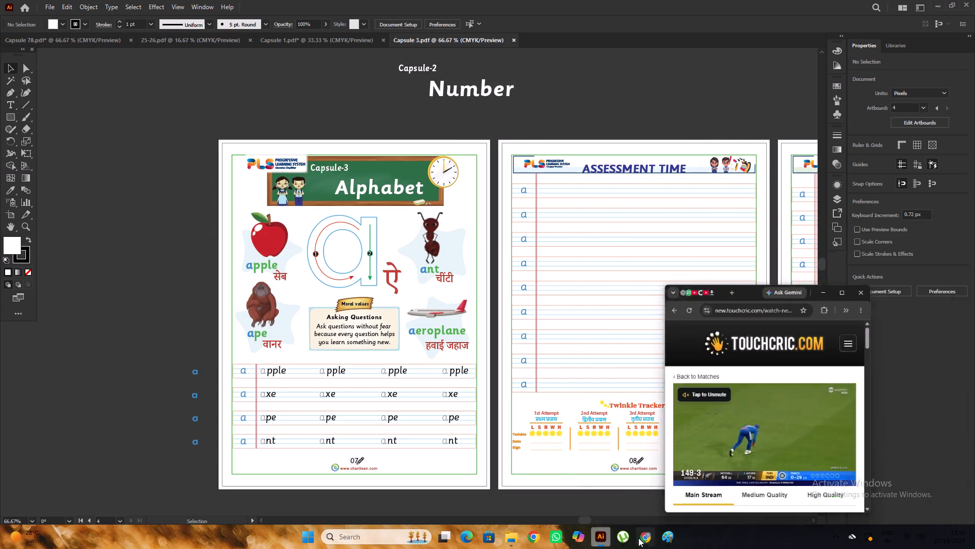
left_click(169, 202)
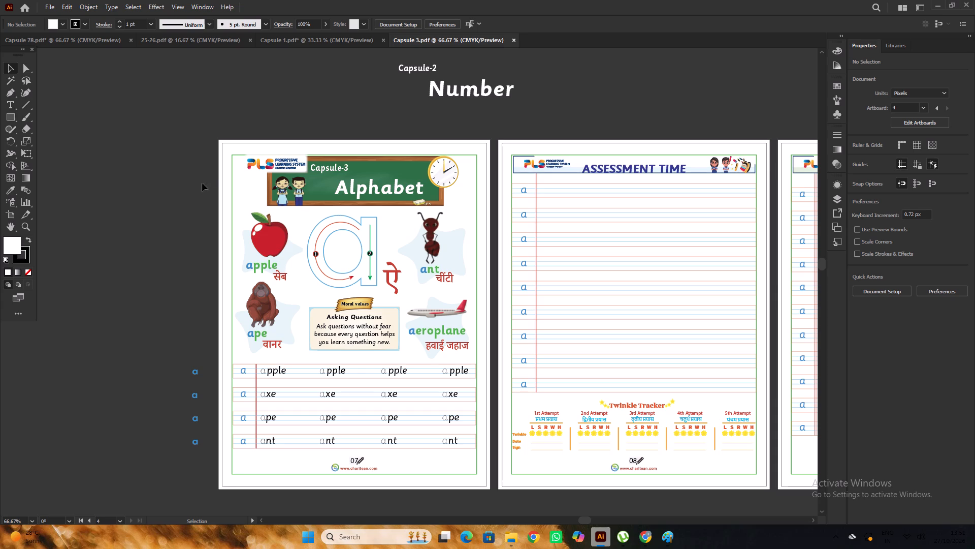
Move the large outlined tracing letter a group with ऐ off the Alphabet page onto the empty canvas beside it, and deselect it.
scroll(418, 225, "down", 4, "alt")
scroll(115, 208, "up", 1, "alt")
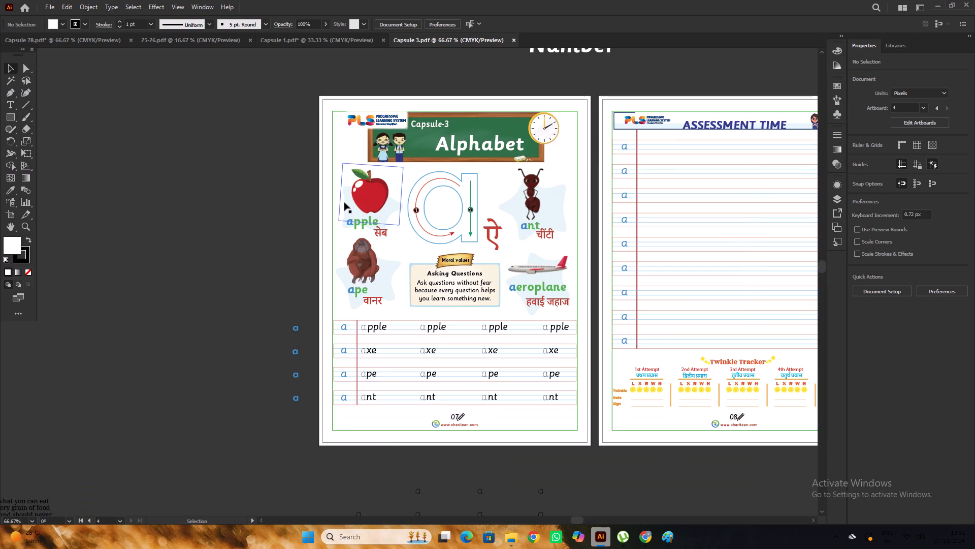
scroll(345, 202, "down", 1, "alt")
scroll(374, 223, "up", 2, "alt")
scroll(441, 216, "down", 1, "alt")
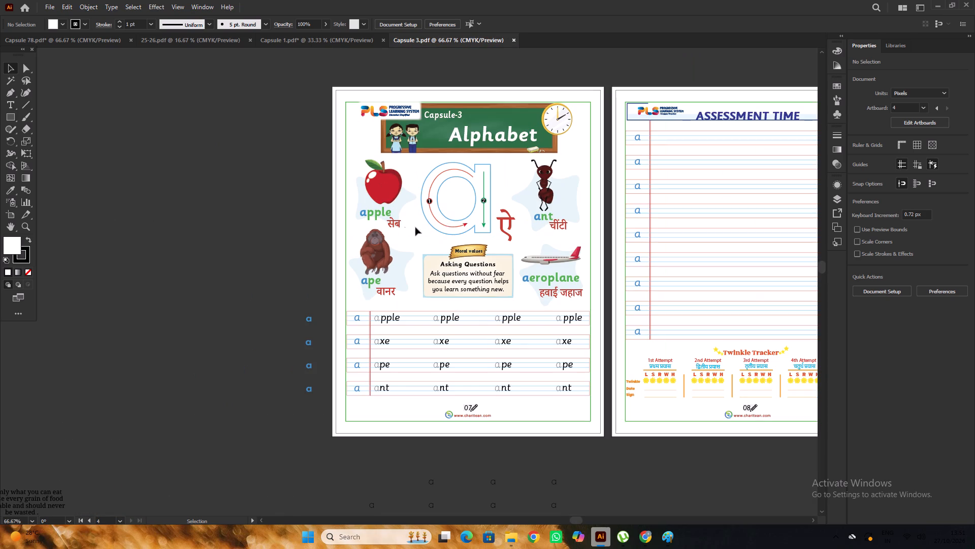
left_click(446, 219)
left_click_drag(448, 219, 180, 236)
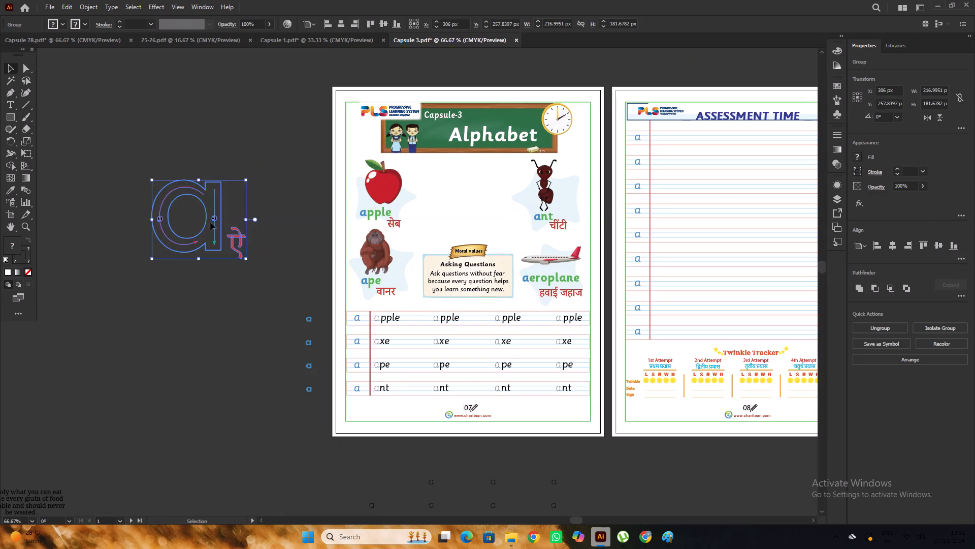
left_click(257, 200)
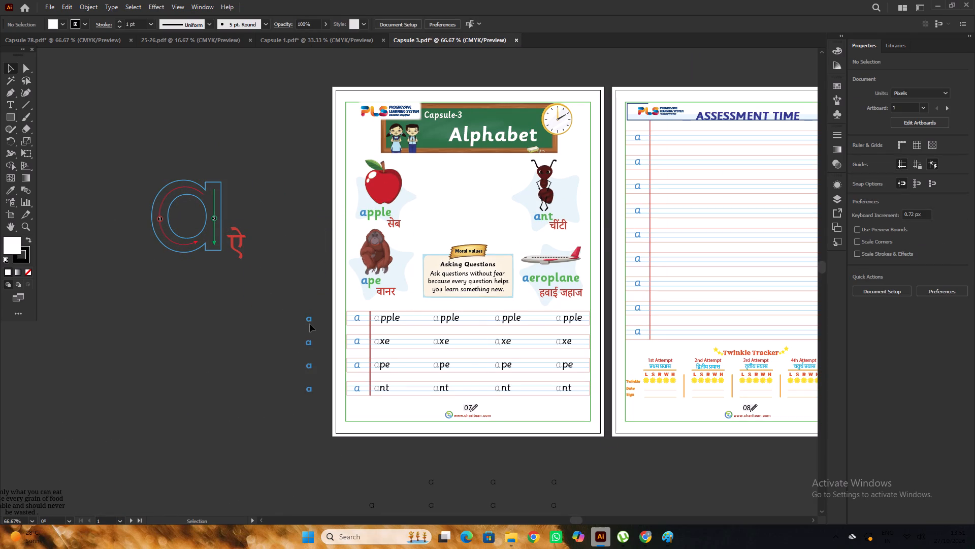
Duplicate the blue practice letter a from the first writing row onto the empty canvas below the outlined tracing letter.
left_click_drag(356, 321, 214, 299)
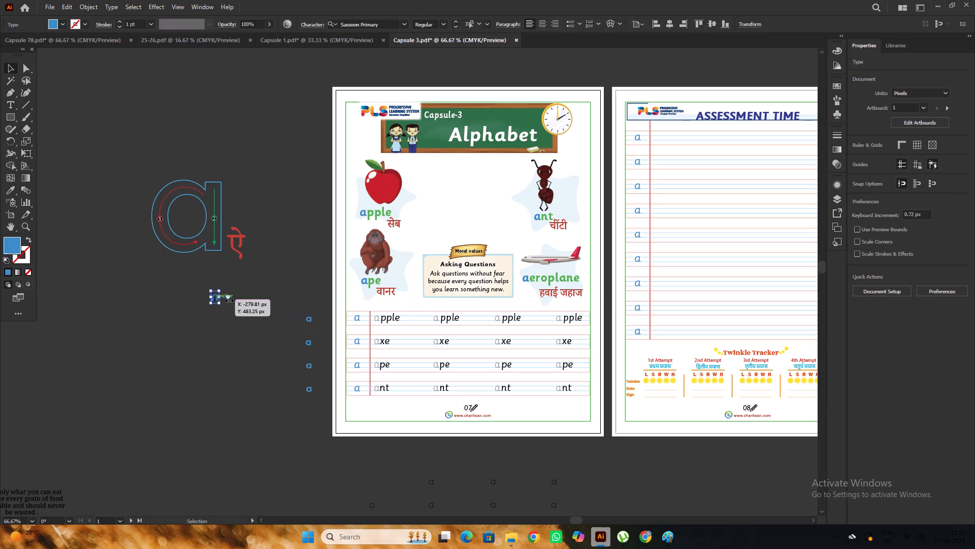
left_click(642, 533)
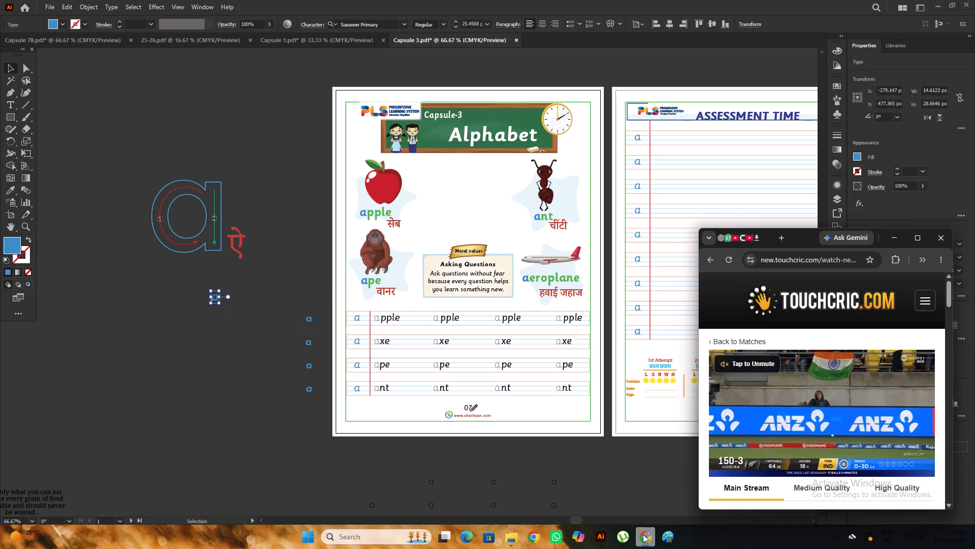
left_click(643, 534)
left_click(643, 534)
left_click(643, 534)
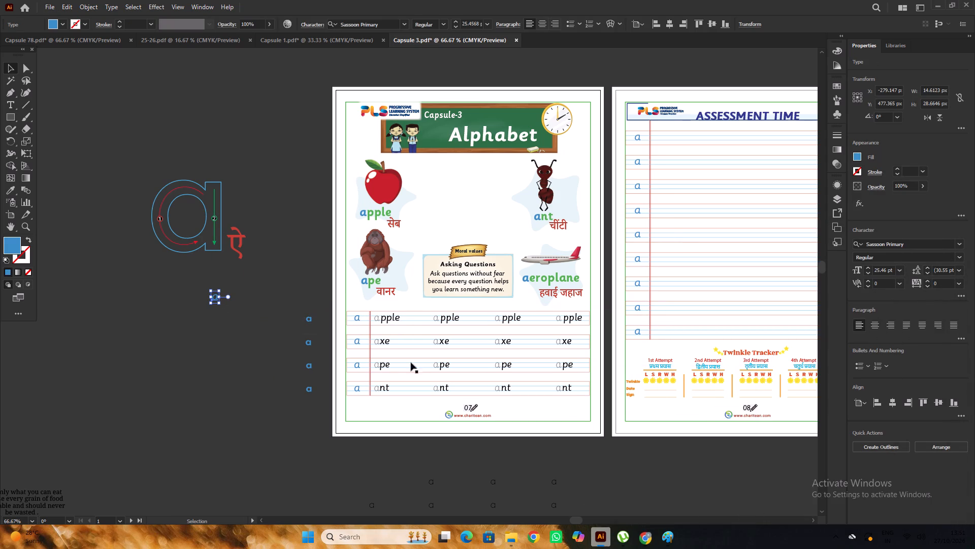
Enlarge the copied blue letter a to about 333 pt and position it over the outlined tracing letter a.
left_click_drag(220, 304, 285, 395, "alt")
left_click_drag(241, 317, 212, 237)
left_click_drag(236, 315, 238, 284, "shift")
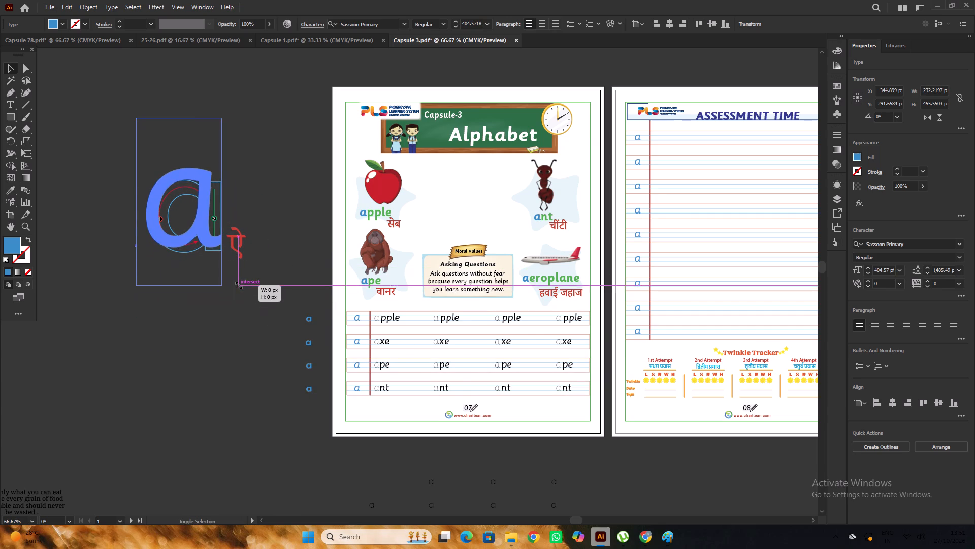
left_click_drag(238, 284, 238, 280, "shift")
left_click_drag(206, 235, 213, 251)
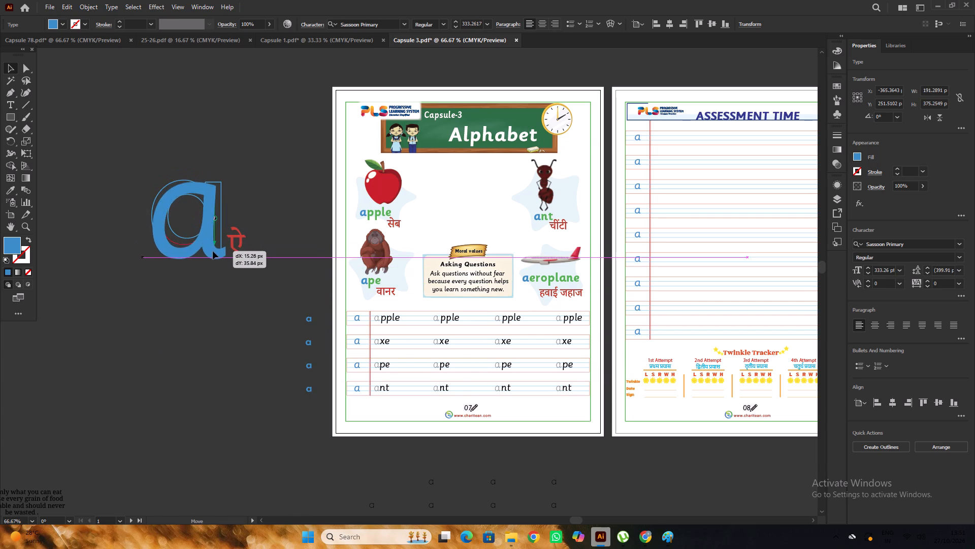
Place the large blue letter a on the Alphabet page between the apple and the ant, above Moral values, reduced to 278 pt.
left_click_drag(213, 251, 483, 232)
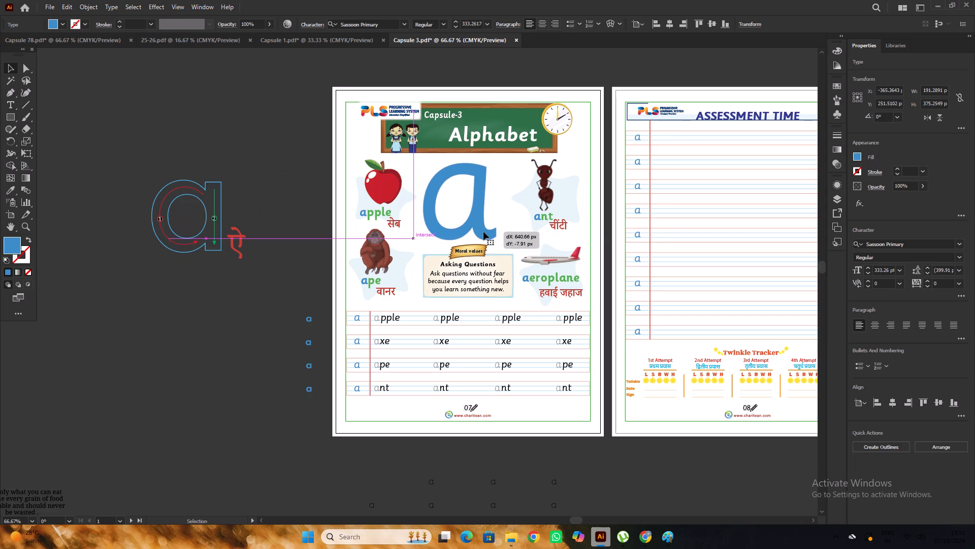
scroll(490, 233, "up", 1)
left_click_drag(496, 290, 494, 274, "alt+shift")
left_click(868, 274)
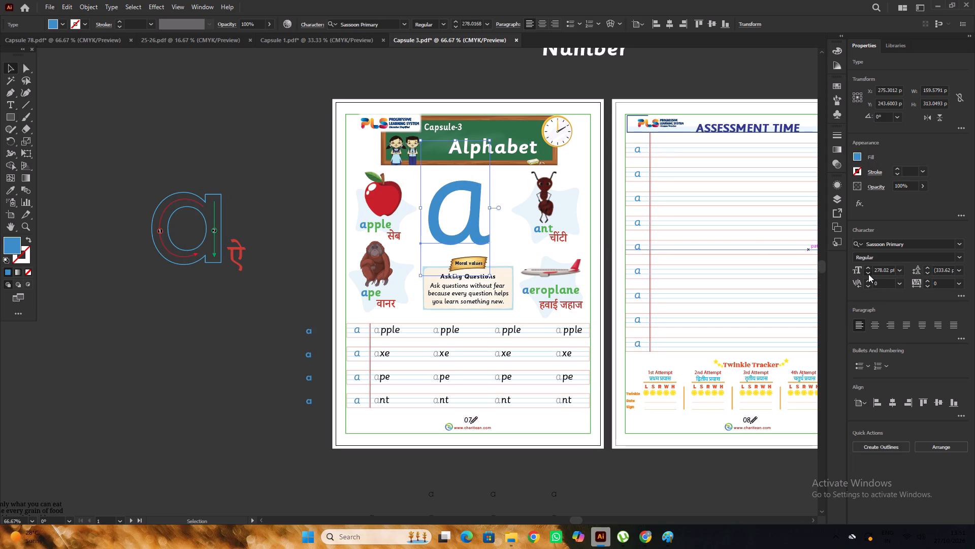
scroll(463, 204, "up", 2, "alt")
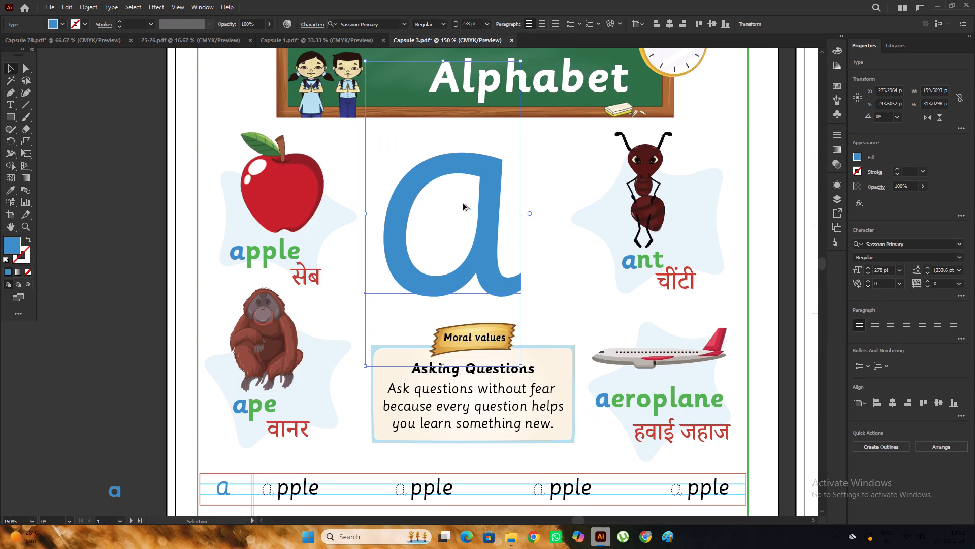
left_click_drag(481, 217, 483, 211)
scroll(483, 211, "down", 3, "alt")
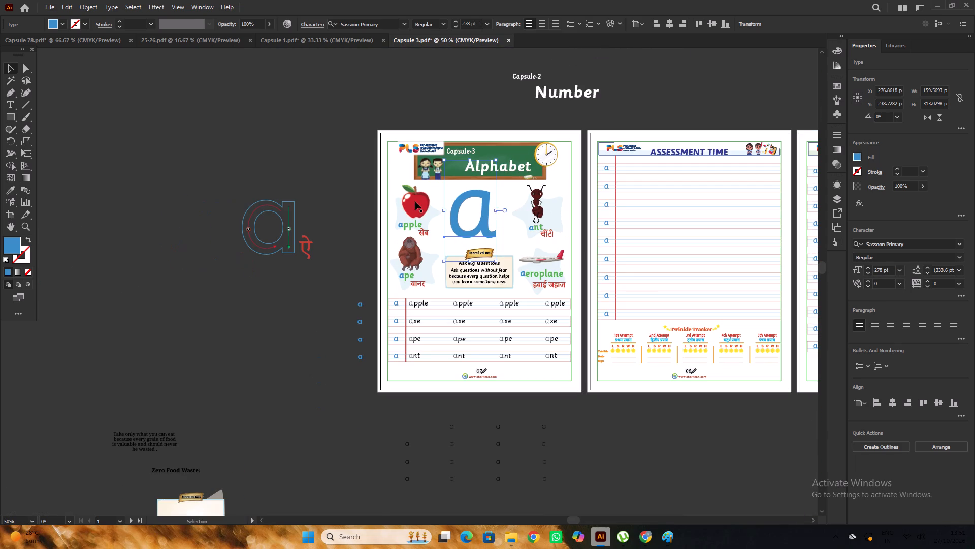
left_click(324, 184)
scroll(459, 232, "up", 1, "alt")
left_click(493, 221)
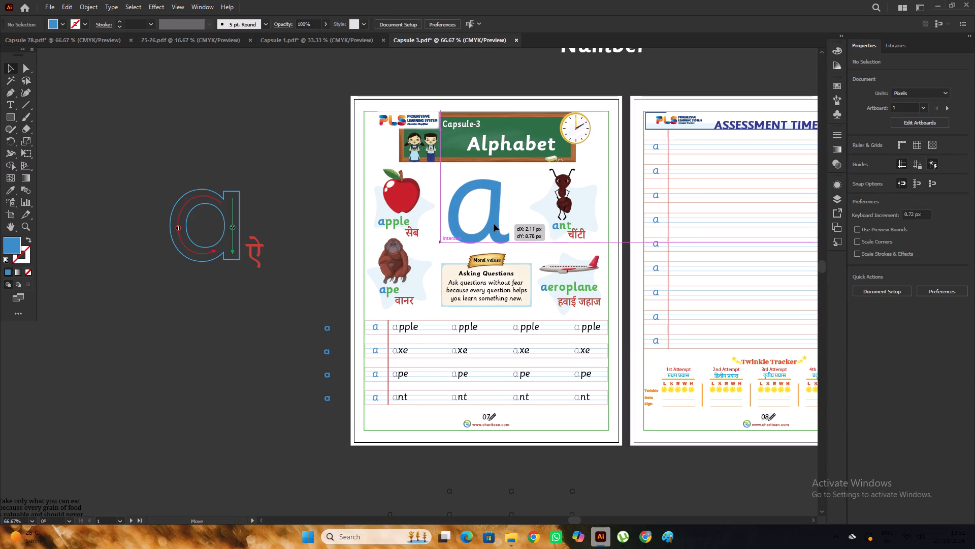
scroll(493, 223, "down", 1, "alt")
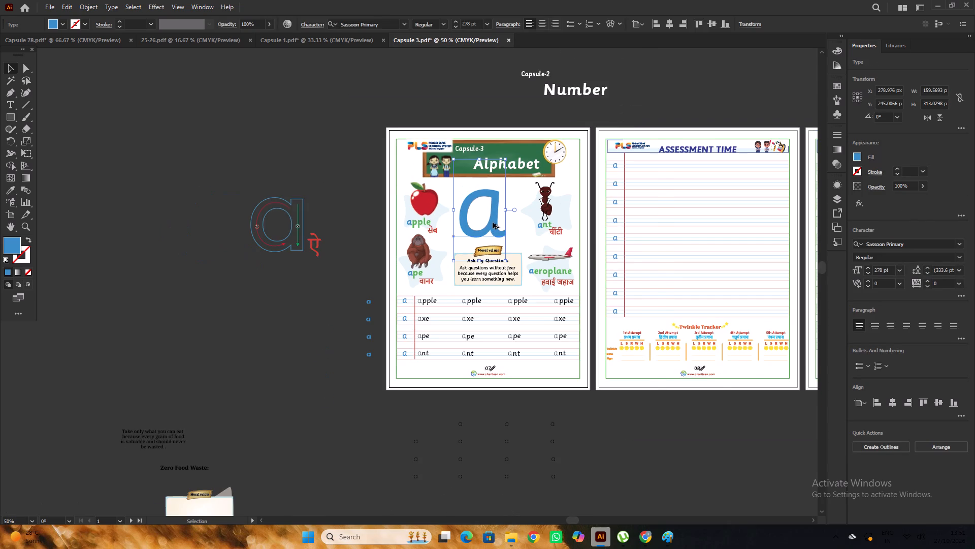
scroll(493, 222, "up", 1, "alt")
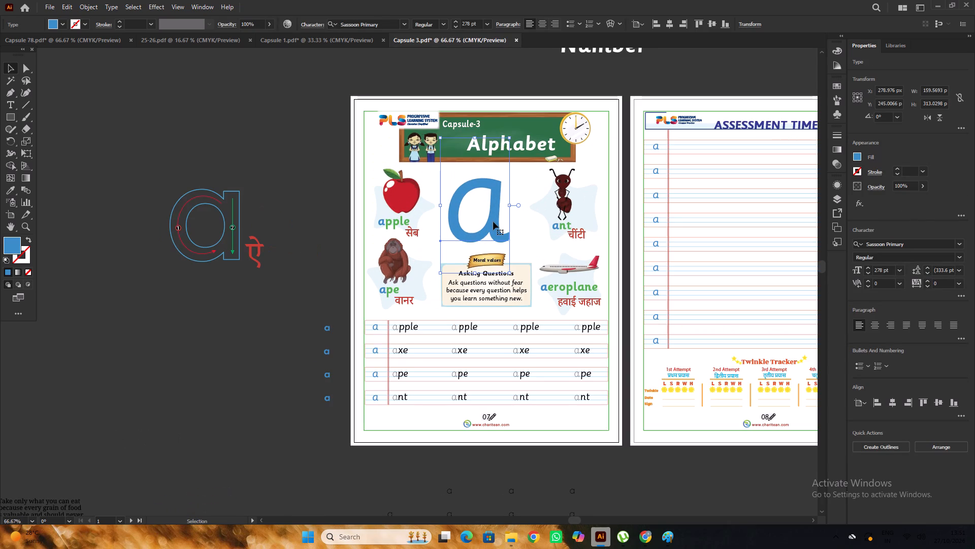
Convert the large blue letter a on the Alphabet page to outlines and remove its fill.
key("ctrl+shift+o")
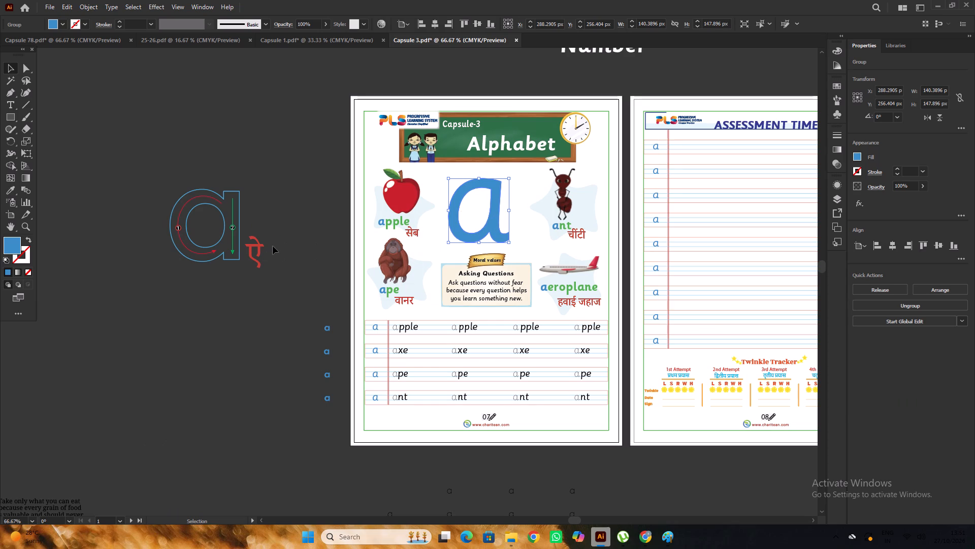
key("ctrl+shift+o")
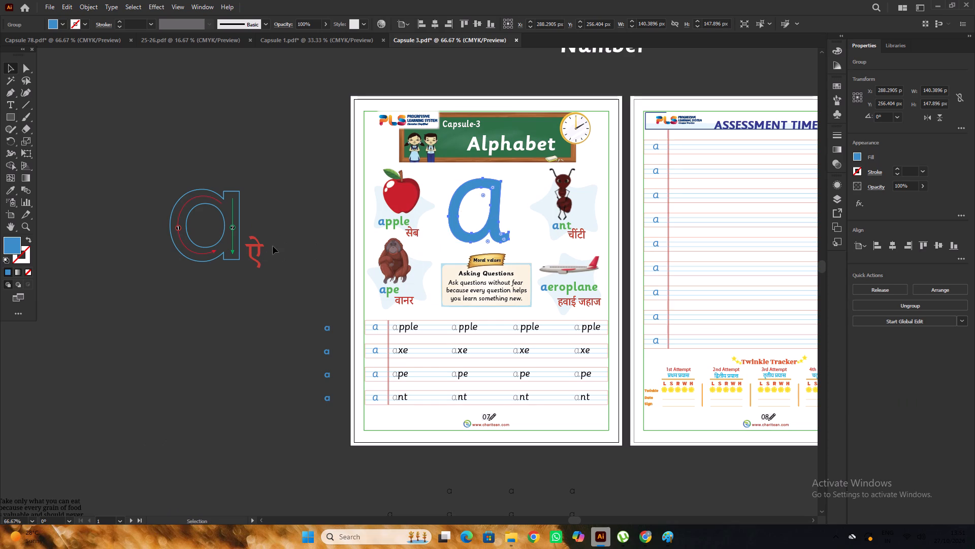
left_click(26, 271)
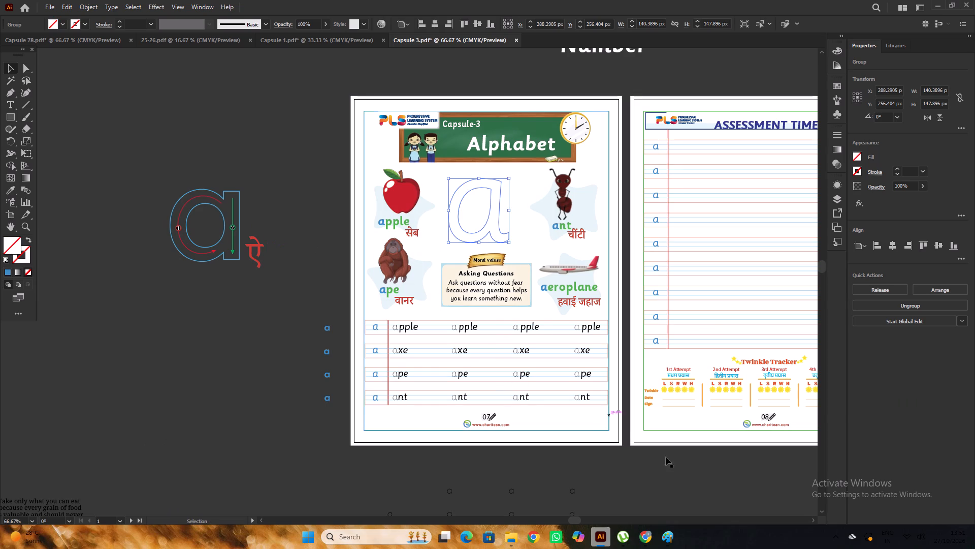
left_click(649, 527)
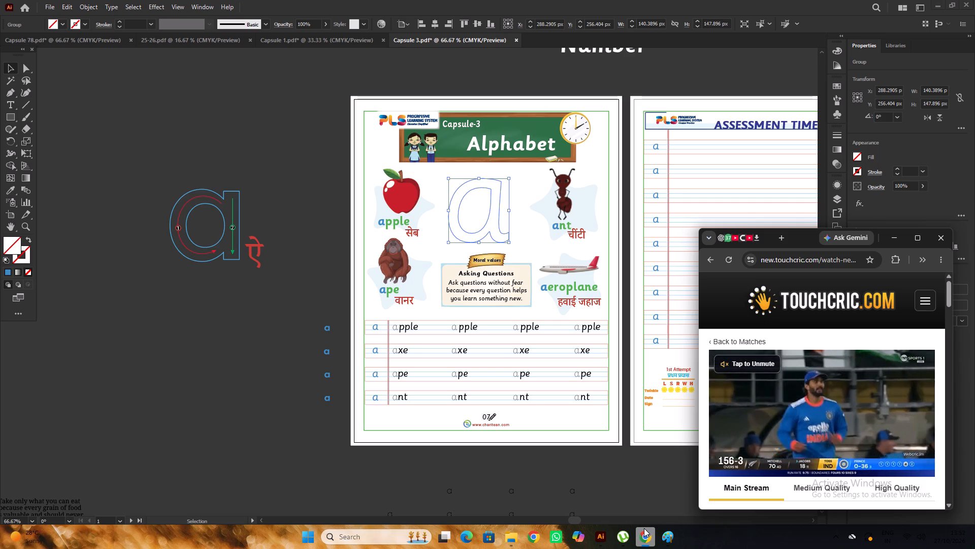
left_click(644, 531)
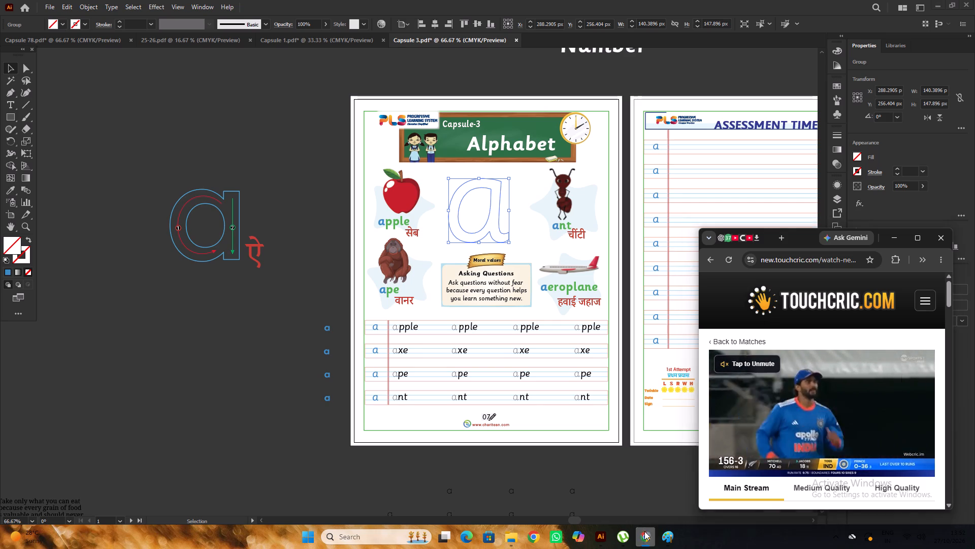
Give the unfilled letter a on the Alphabet page a 1 pt blue stroke like that of the old tracing letter.
scroll(275, 253, "up", 1, "alt")
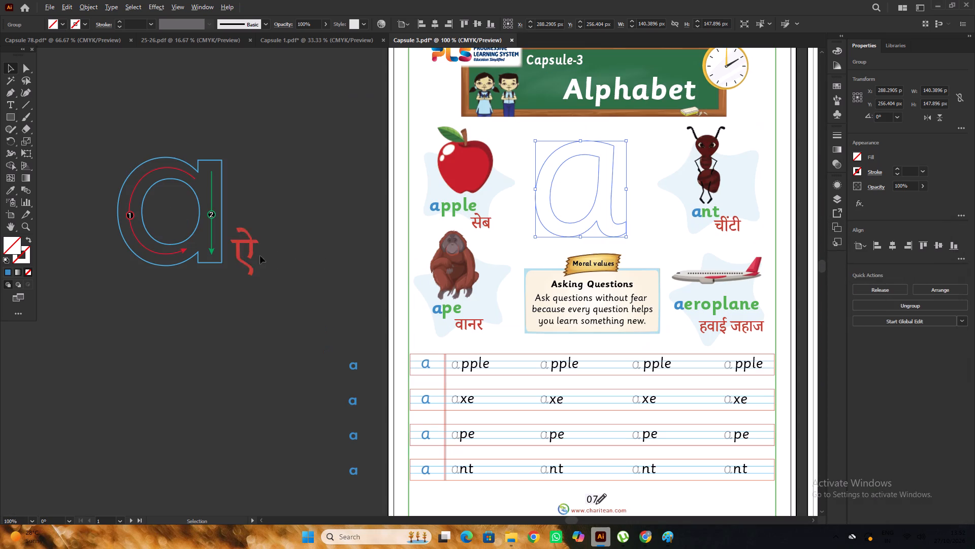
left_click(273, 265)
double_click(211, 264)
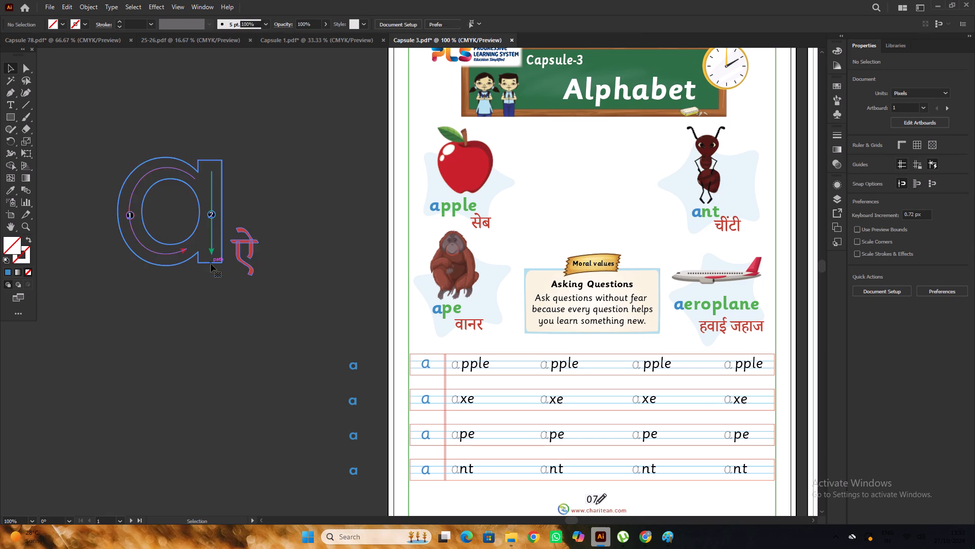
left_click(211, 264)
double_click(211, 264)
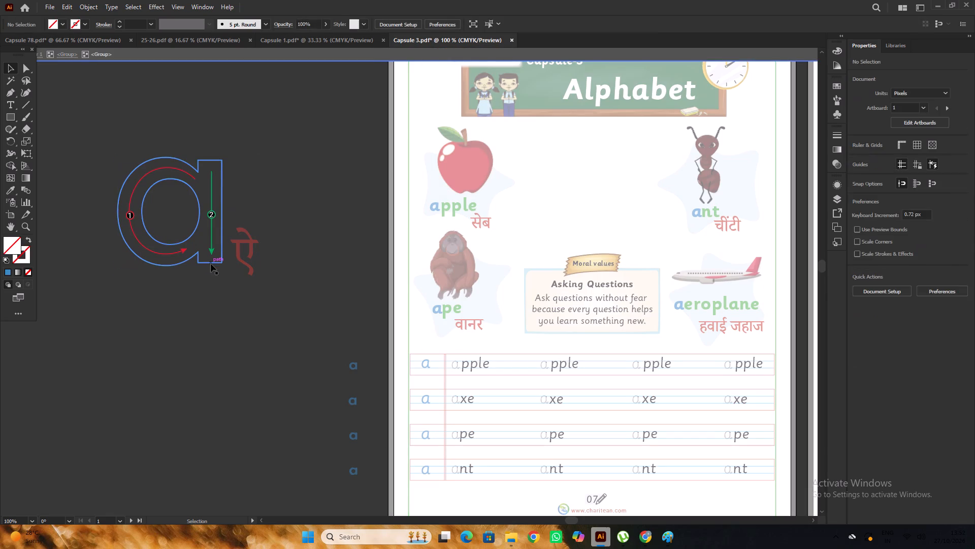
left_click(211, 264)
triple_click(211, 264)
left_click(211, 264)
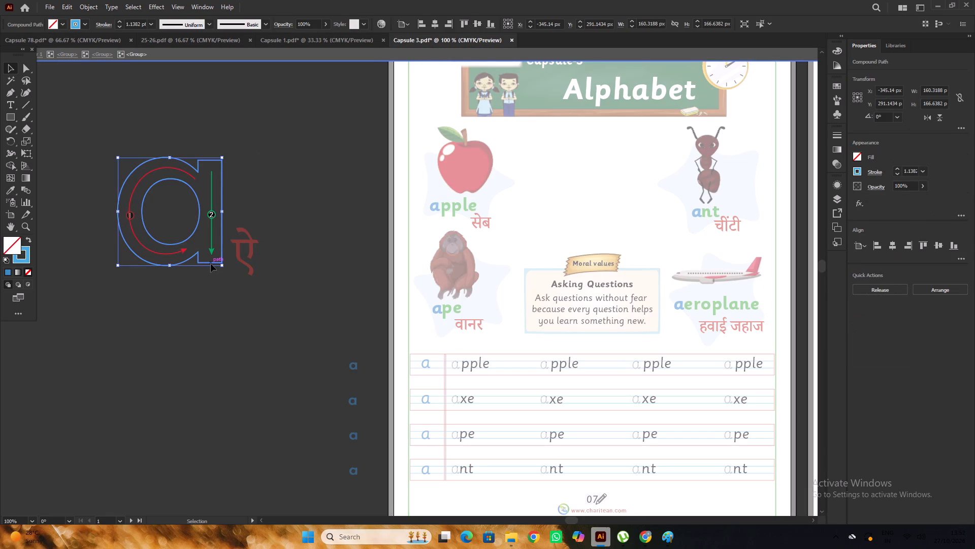
triple_click(276, 281)
scroll(257, 272, "down", 1, "alt")
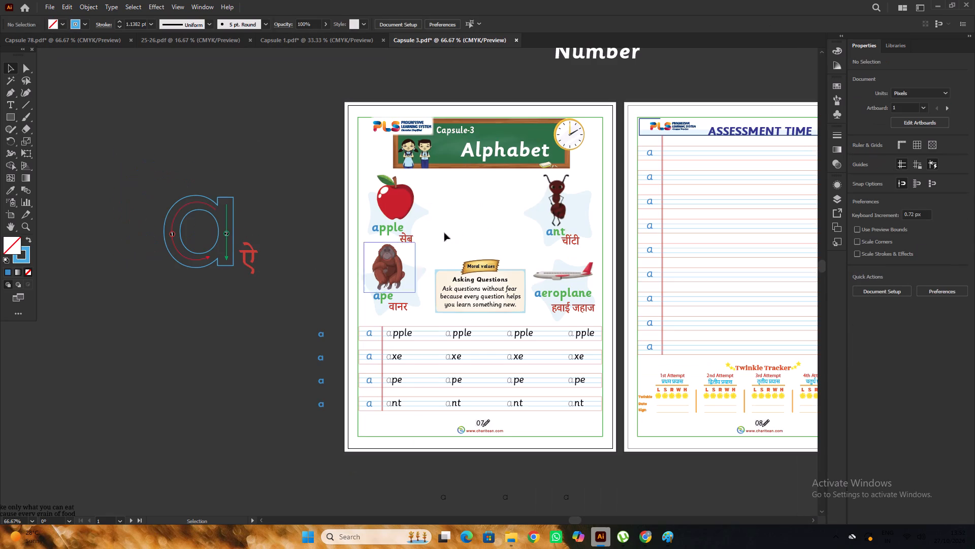
left_click(465, 238)
left_click(898, 169)
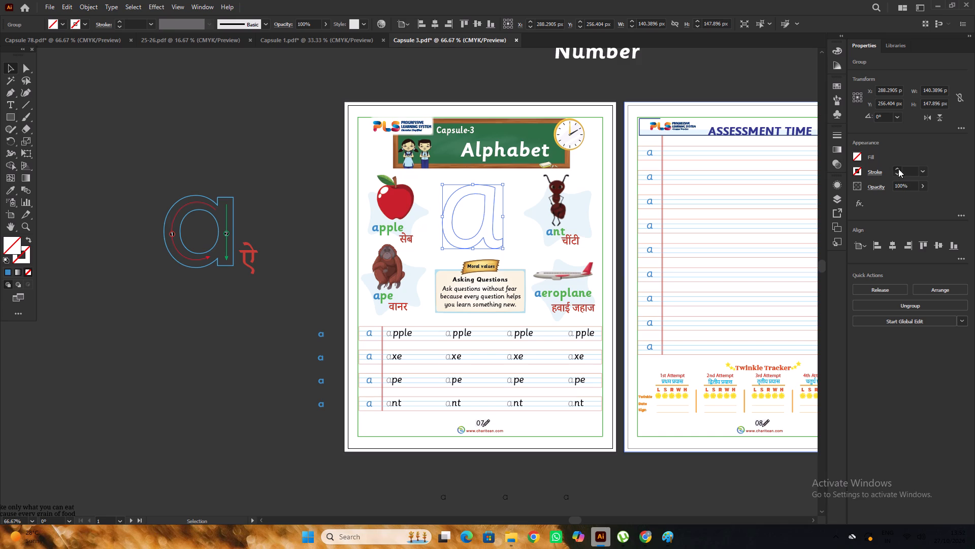
left_click(239, 152)
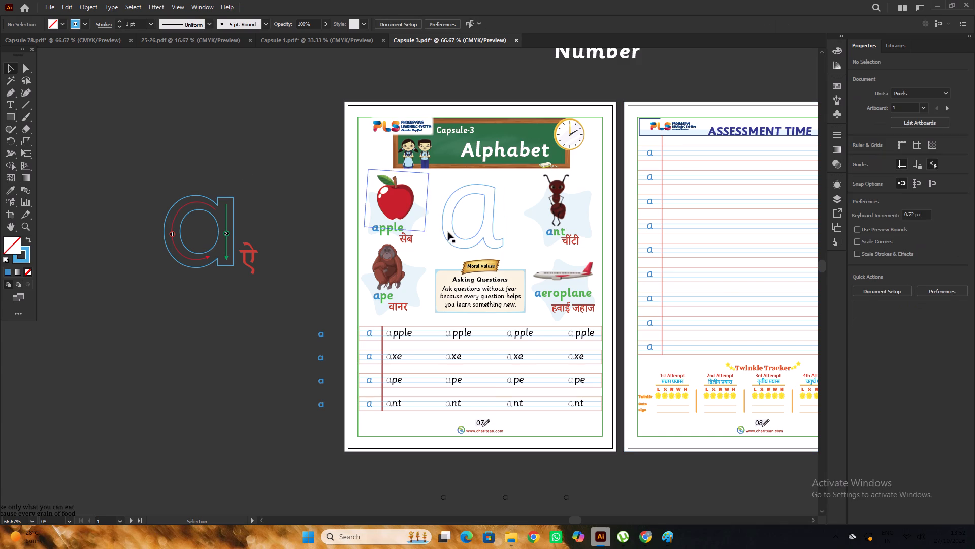
scroll(481, 238, "up", 2, "alt")
scroll(480, 253, "down", 2, "alt")
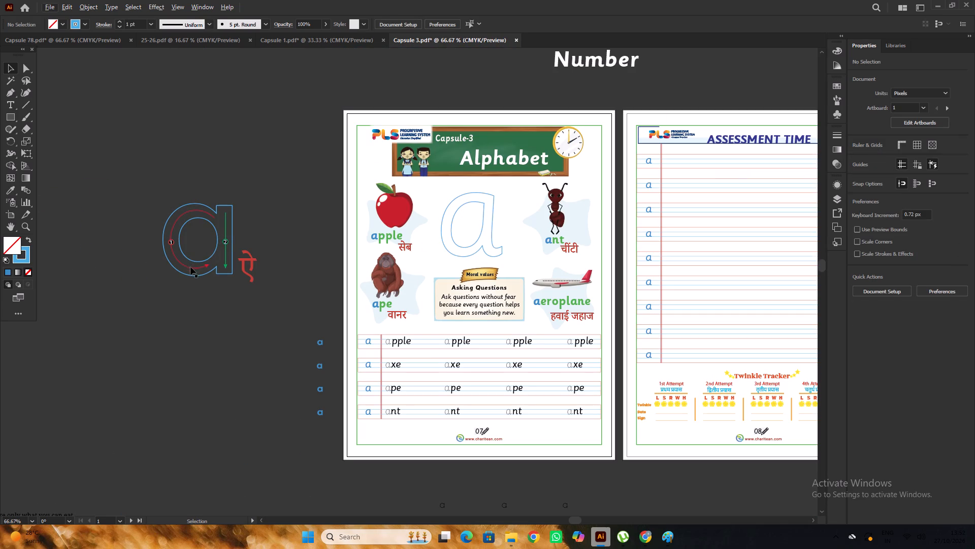
Ungroup the old tracing letter a on the canvas twice, separating the ऐ and the number 1 marker from it.
left_click_drag(190, 267, 183, 257)
right_click(178, 249)
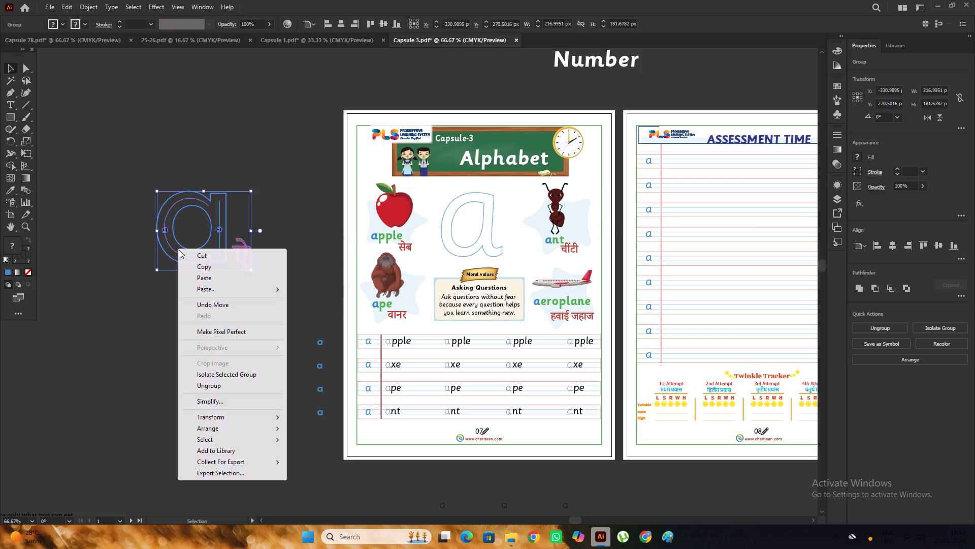
left_click(214, 385)
left_click(247, 329)
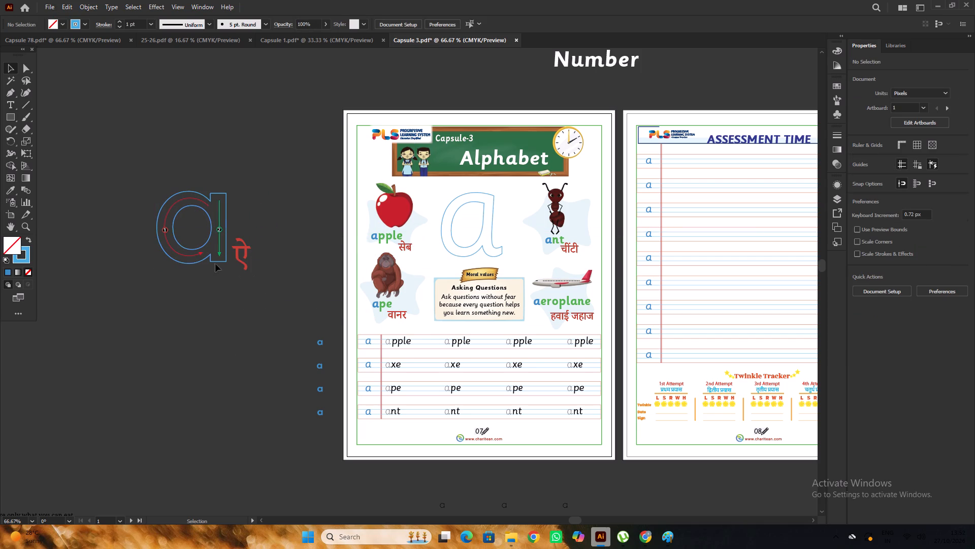
left_click(197, 256)
right_click(195, 255)
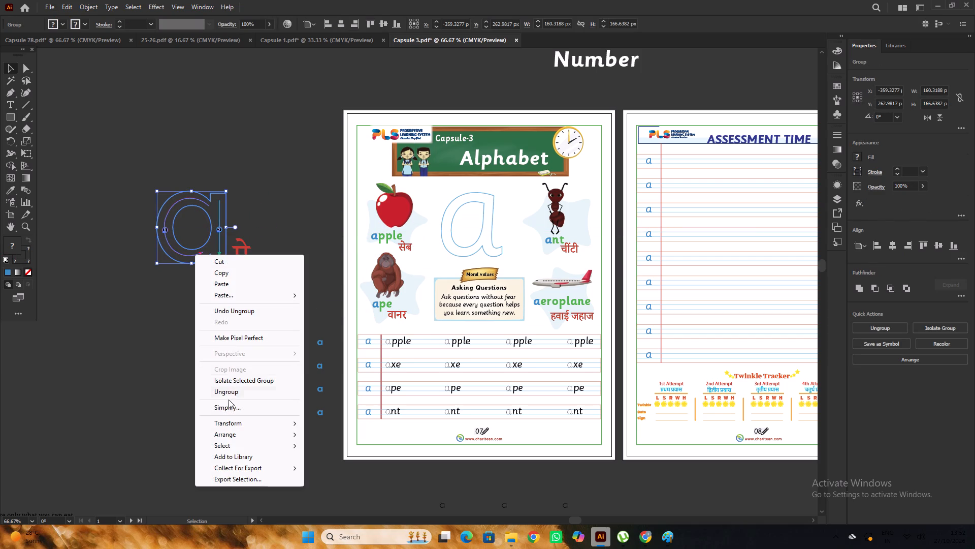
left_click(230, 394)
left_click(224, 342)
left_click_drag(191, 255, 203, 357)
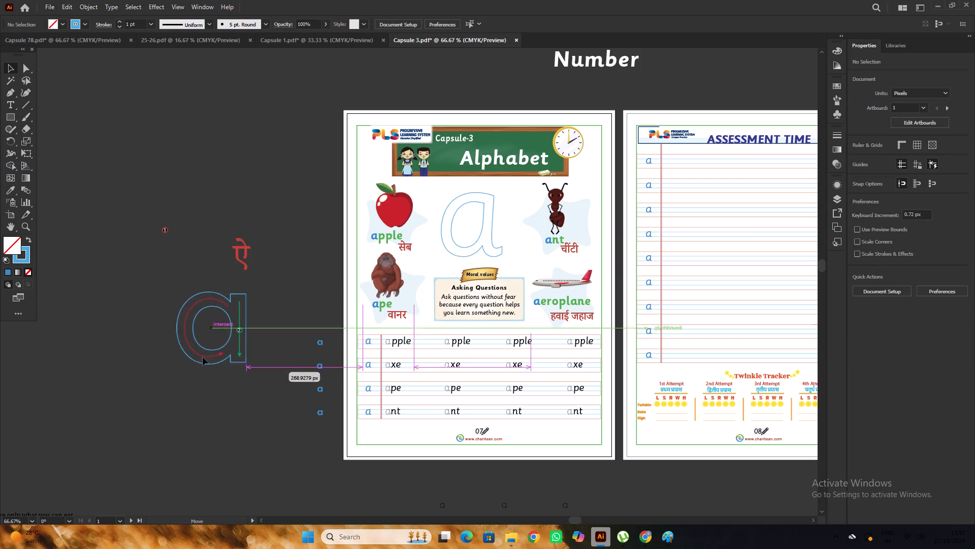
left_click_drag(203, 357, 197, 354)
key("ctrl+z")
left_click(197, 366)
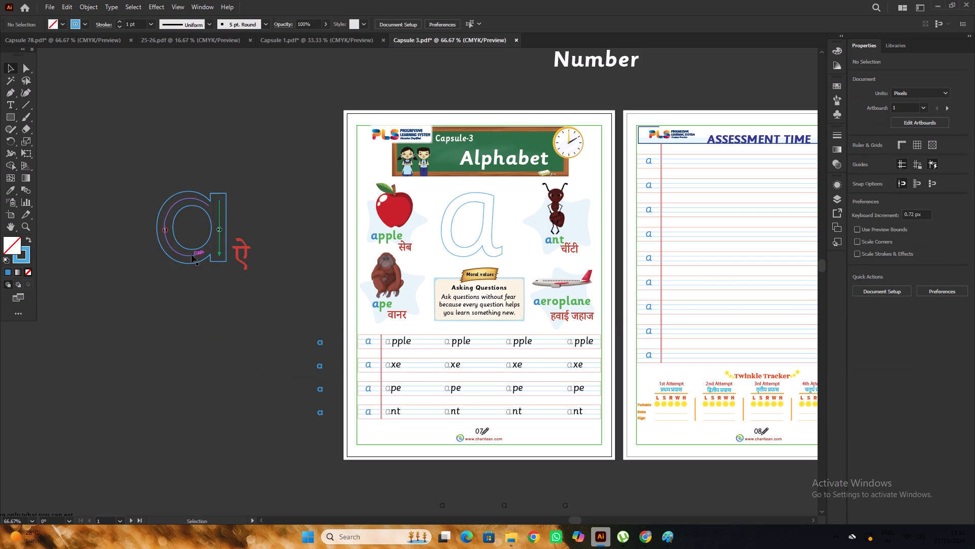
Move the old tracing letter a below its number 1 marker and ungroup its outline and arrows.
left_click_drag(191, 255, 194, 318)
left_click(213, 208)
left_click(166, 292)
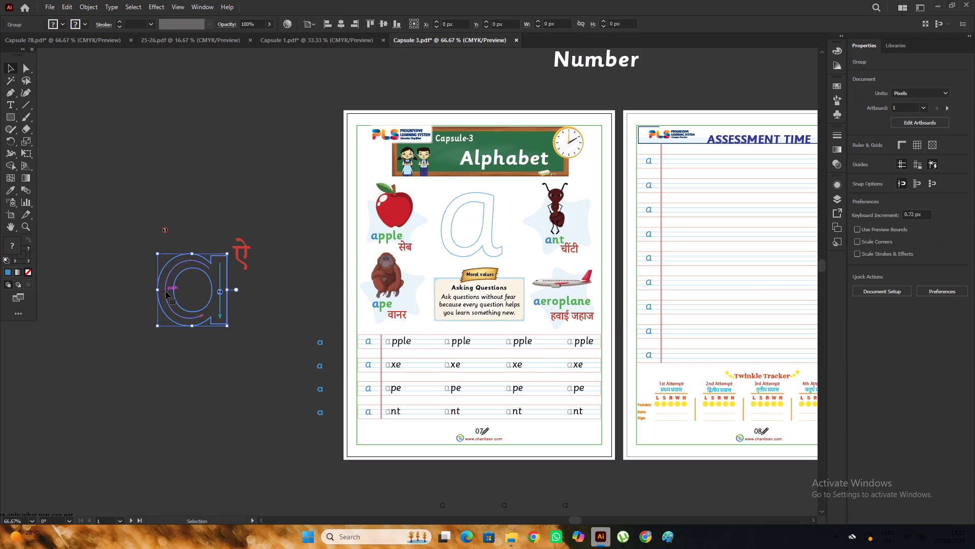
right_click(166, 291)
left_click(206, 429)
left_click(221, 399)
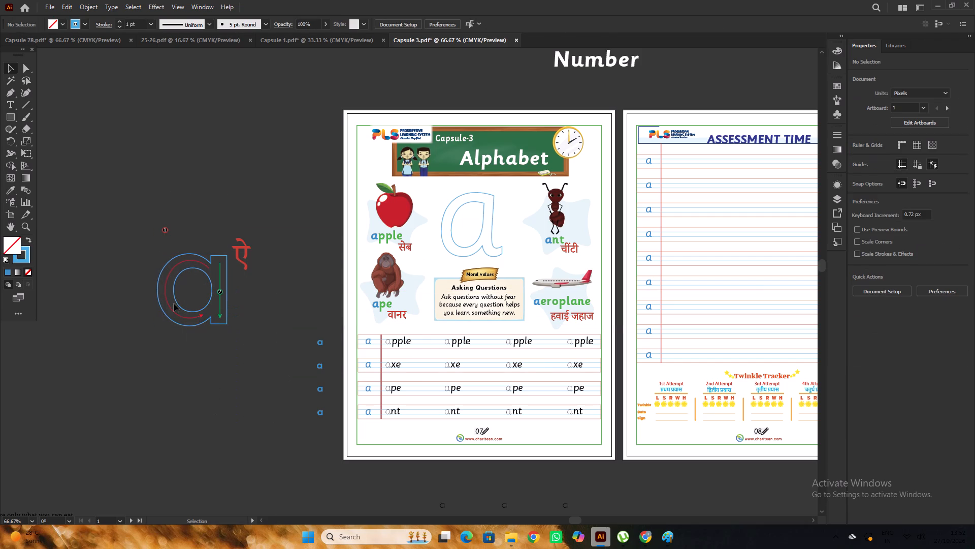
Move the red curved stroke arrow from the old tracing letter onto the new outlined a on the Alphabet page.
left_click_drag(170, 306, 450, 240)
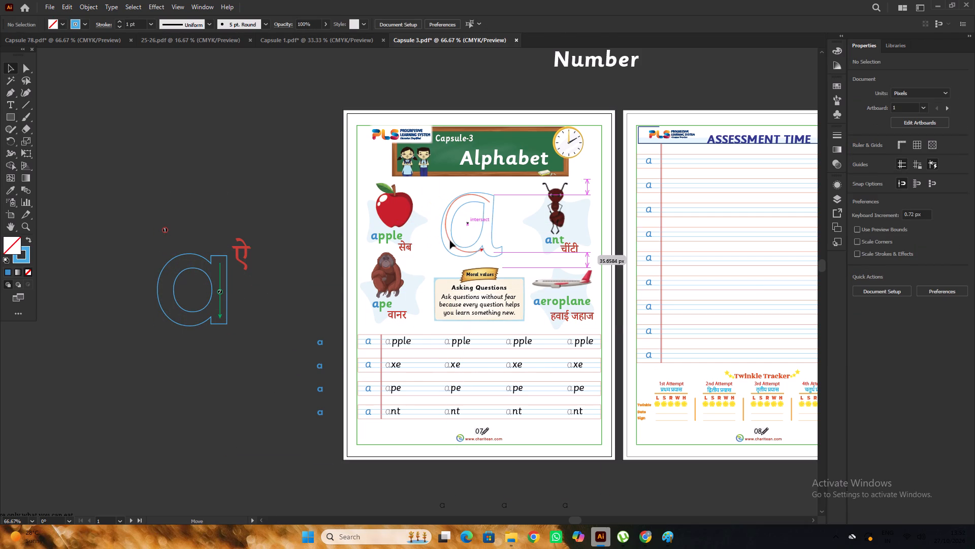
left_click_drag(450, 240, 450, 245)
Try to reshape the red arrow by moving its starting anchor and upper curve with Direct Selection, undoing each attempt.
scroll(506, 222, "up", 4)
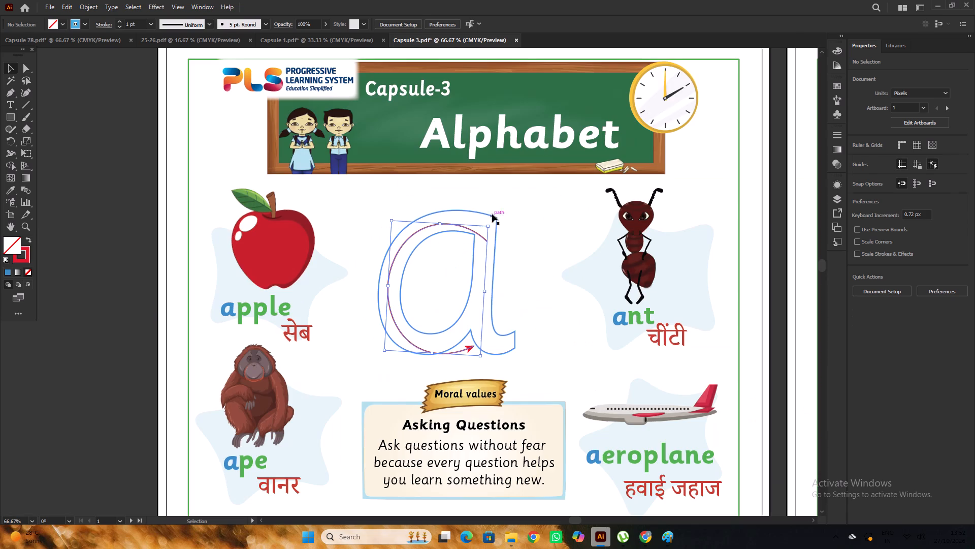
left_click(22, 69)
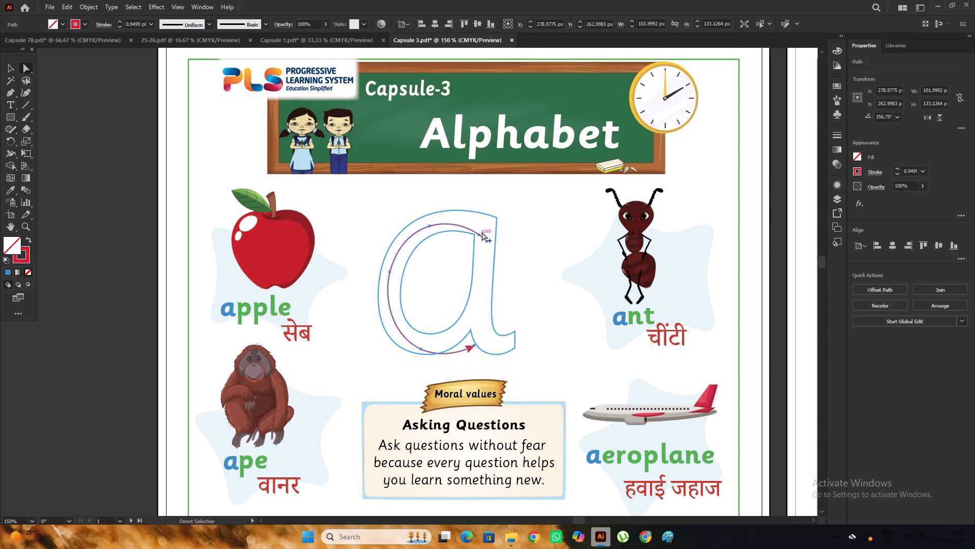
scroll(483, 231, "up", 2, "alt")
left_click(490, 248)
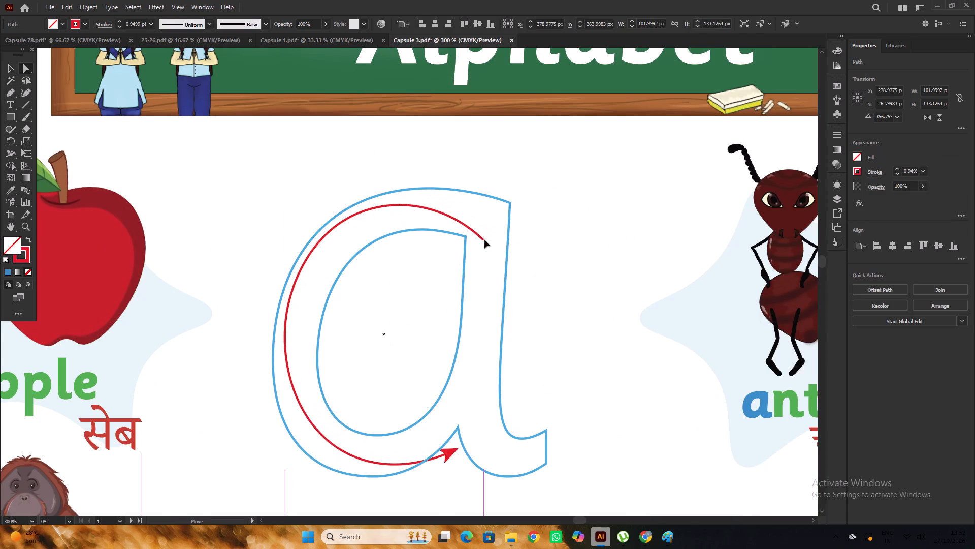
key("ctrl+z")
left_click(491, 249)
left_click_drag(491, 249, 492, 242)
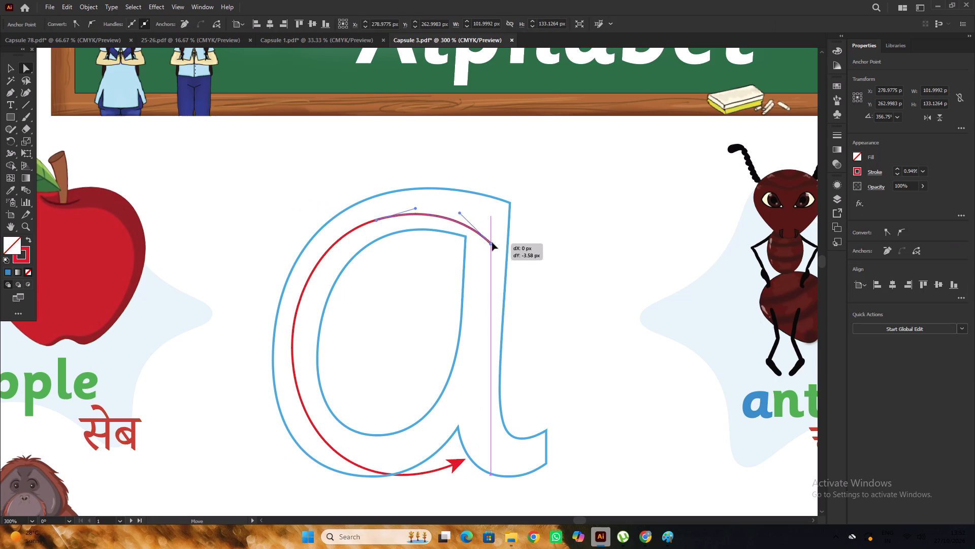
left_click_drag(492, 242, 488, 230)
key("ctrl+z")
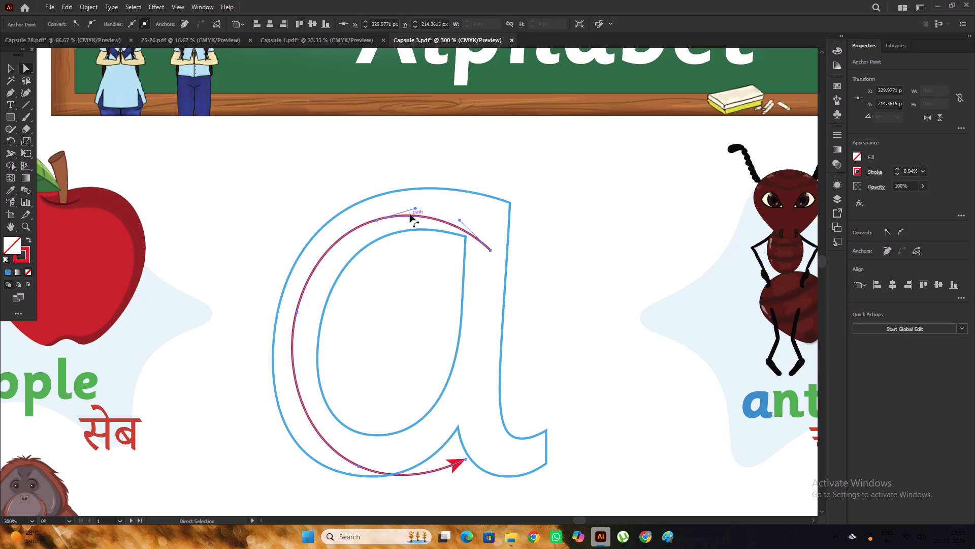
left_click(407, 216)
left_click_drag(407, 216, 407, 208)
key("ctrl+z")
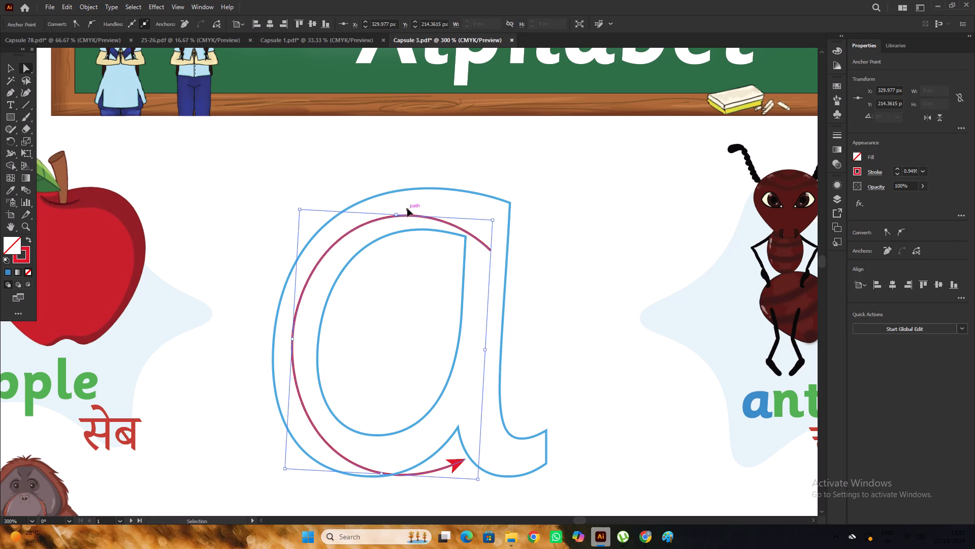
Reposition the red arrow's starting point and arrowhead end within the new a outline's bowl using the Curvature tool.
left_click(22, 94)
left_click_drag(491, 251, 486, 228)
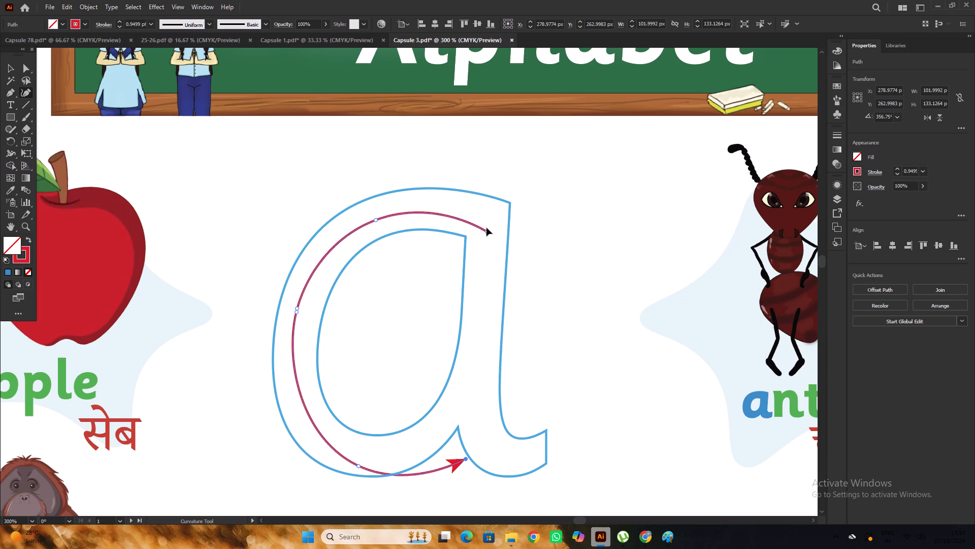
left_click_drag(486, 228, 465, 210)
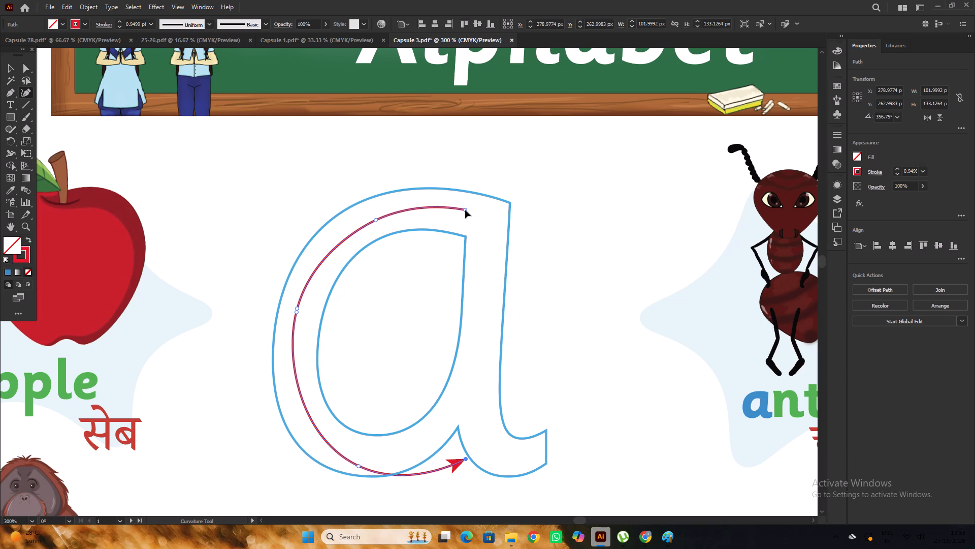
left_click_drag(465, 210, 464, 210)
scroll(437, 213, "down", 3, "alt")
scroll(451, 335, "up", 2, "alt")
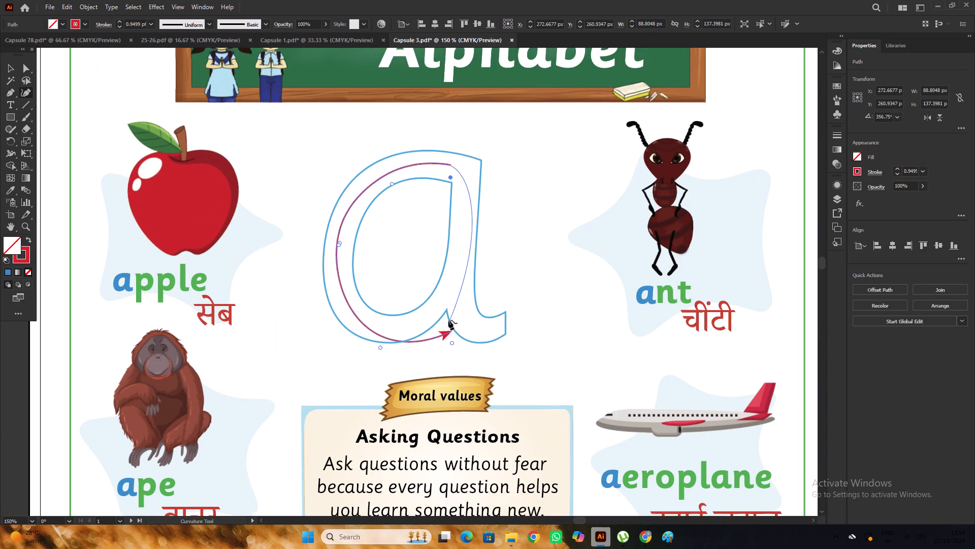
left_click_drag(449, 332, 436, 313)
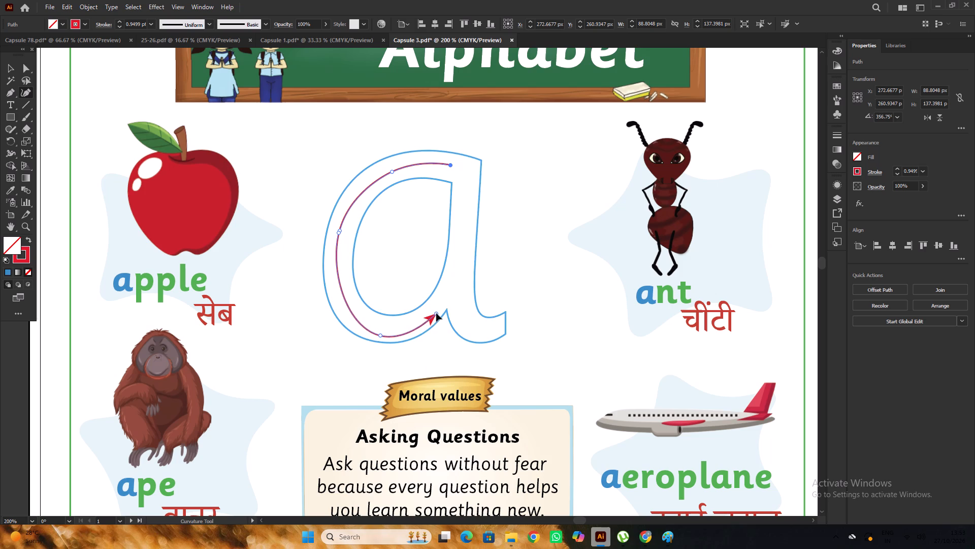
left_click_drag(436, 313, 435, 311)
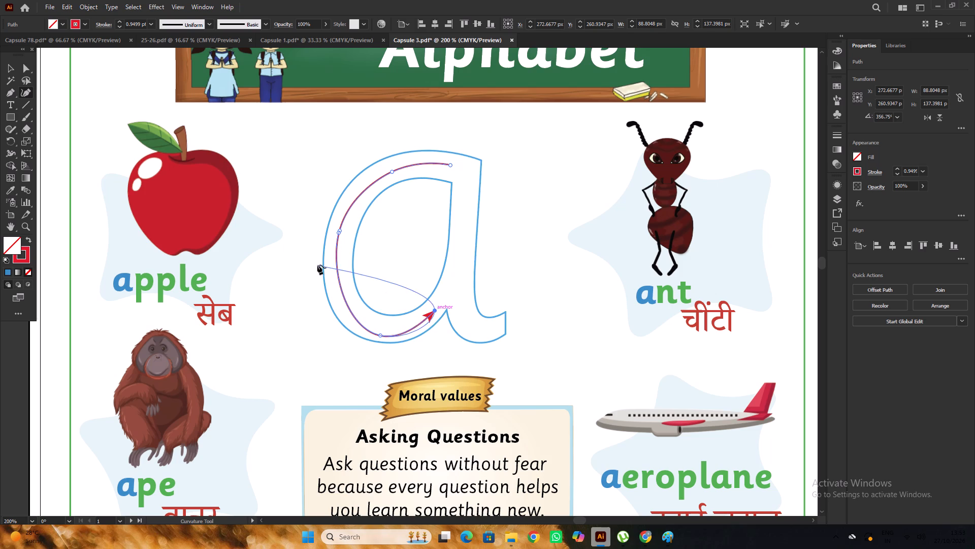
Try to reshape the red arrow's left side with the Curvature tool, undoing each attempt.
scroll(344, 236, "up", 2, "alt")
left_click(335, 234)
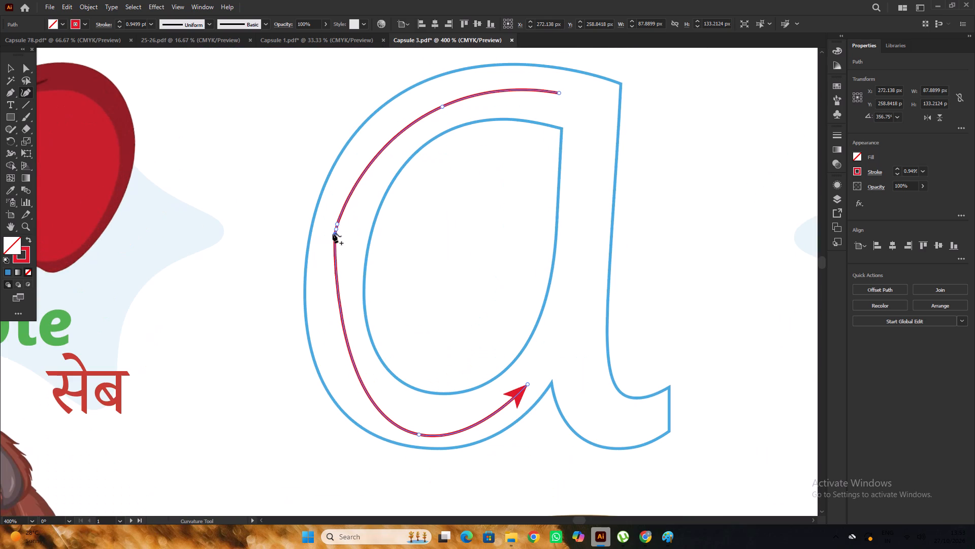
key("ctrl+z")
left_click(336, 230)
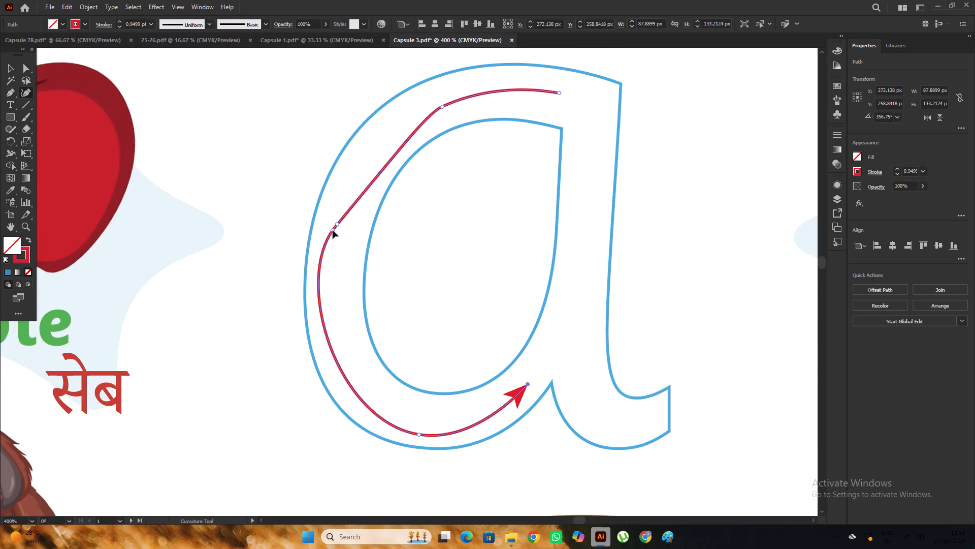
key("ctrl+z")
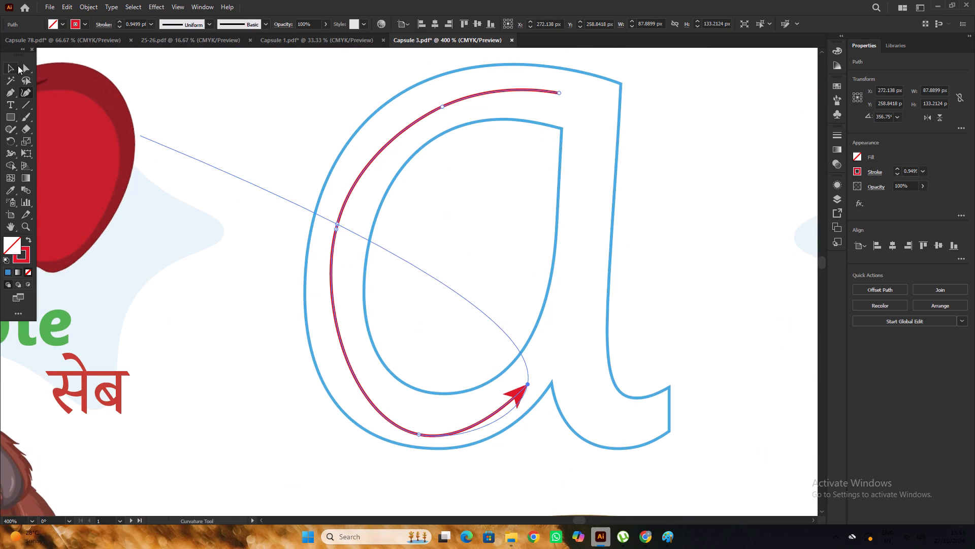
Shift the whole red arrow about 1.66 px left within the a outline using Direct Selection.
left_click(28, 70)
left_click(335, 234)
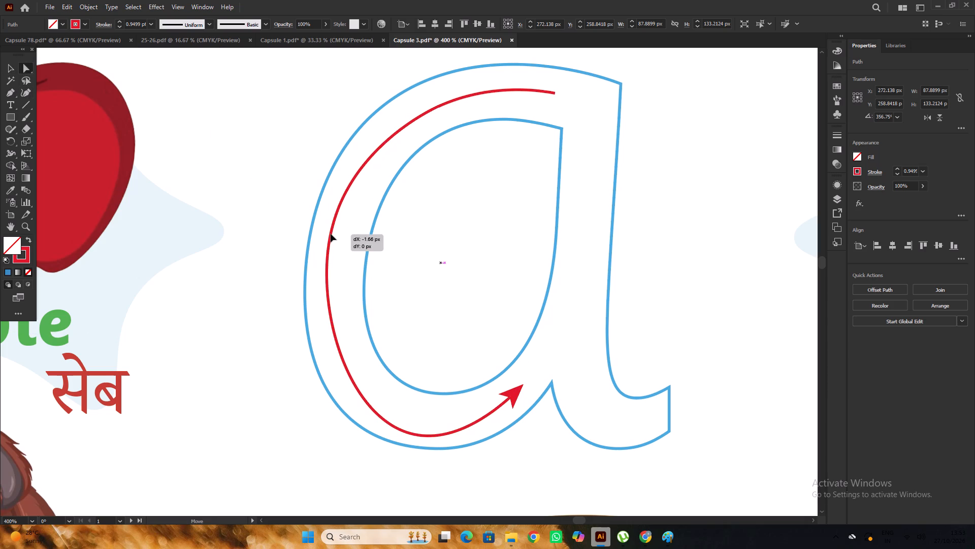
Raise the anchor at the bottom of the red arrow's curve slightly with Direct Selection.
scroll(358, 249, "down", 1, "alt")
scroll(331, 237, "down", 3)
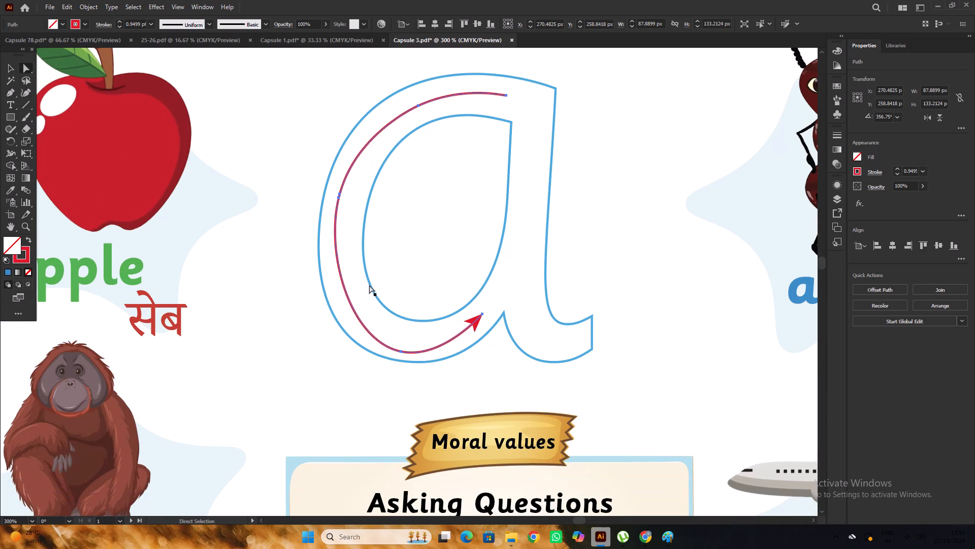
left_click_drag(402, 352, 403, 346)
key("ctrl+z")
left_click(403, 350)
left_click_drag(403, 350, 403, 345)
Adjust the direction handles of the red arrow's left and upper-arc anchors with Direct Selection, and deselect the arrow.
scroll(385, 301, "up", 3)
scroll(345, 234, "up", 1, "alt")
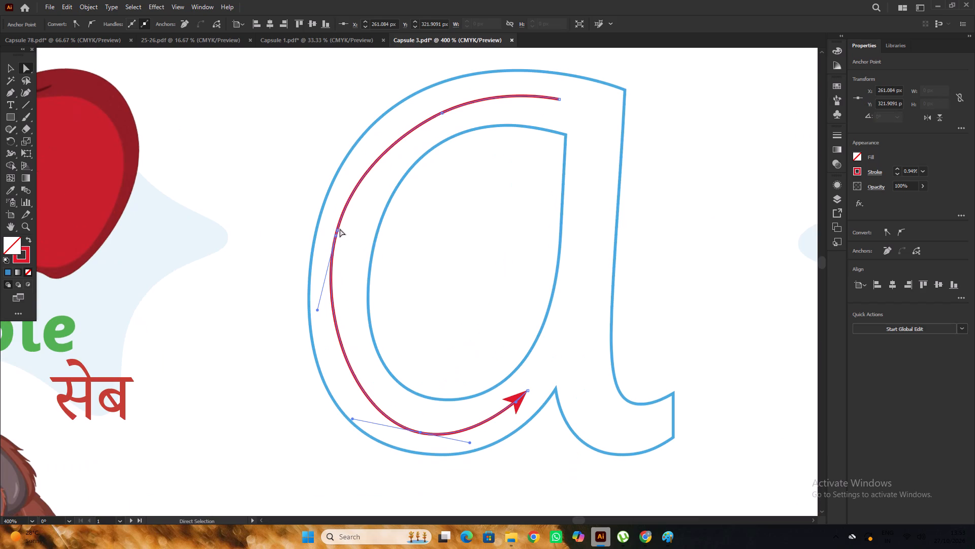
left_click(337, 231)
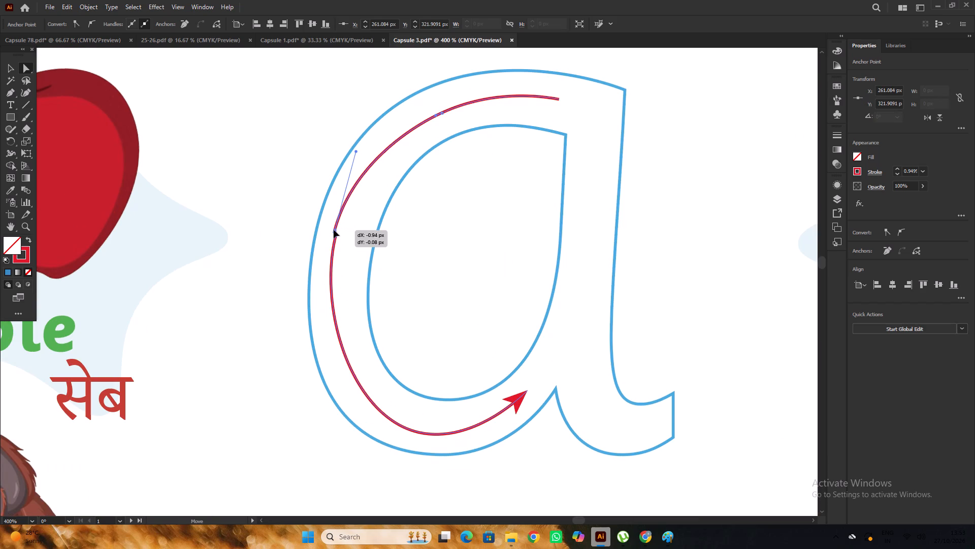
key("ctrl+z")
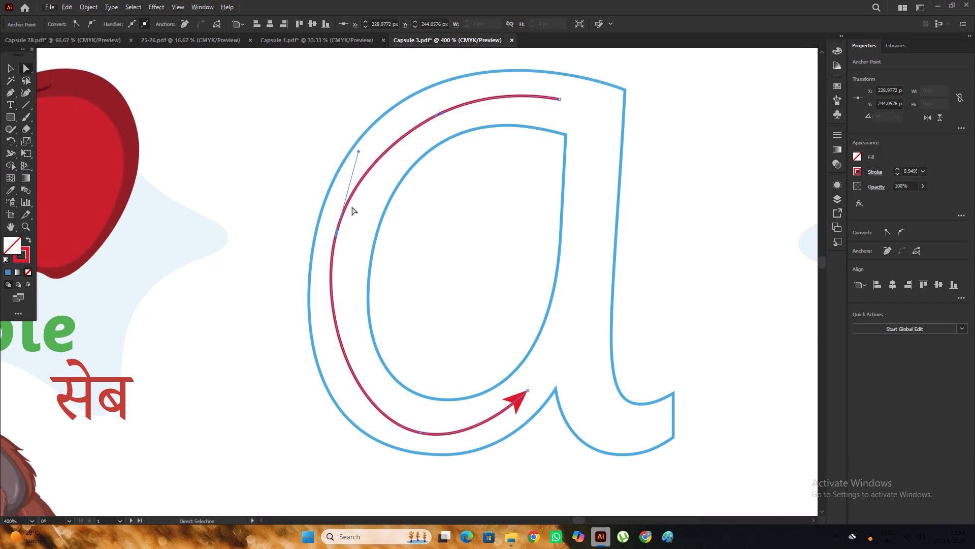
left_click(360, 152)
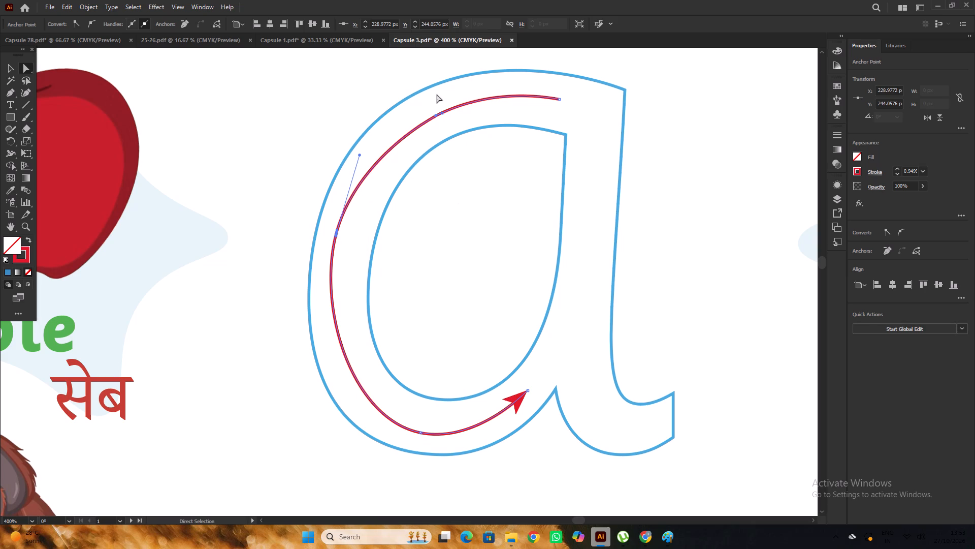
left_click(440, 113)
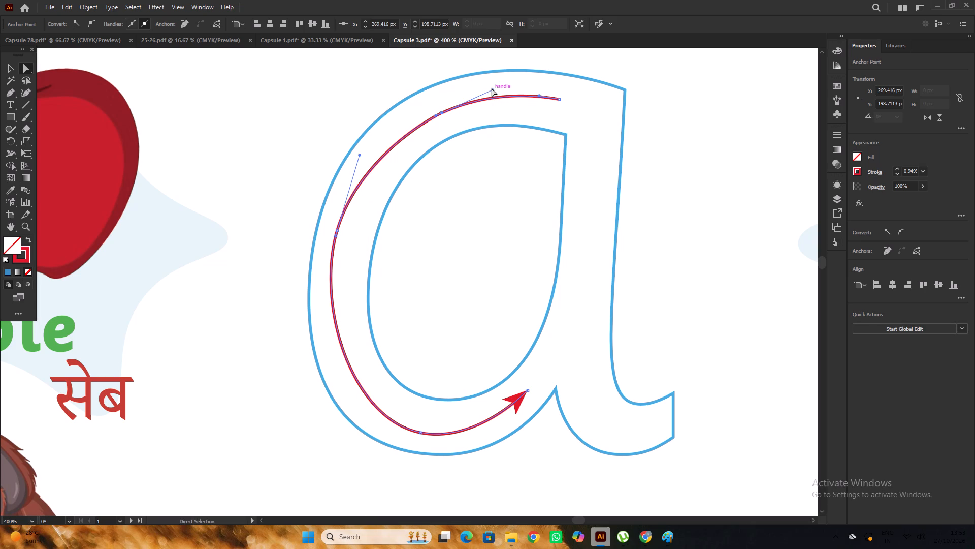
left_click_drag(492, 88, 487, 82)
left_click(437, 116)
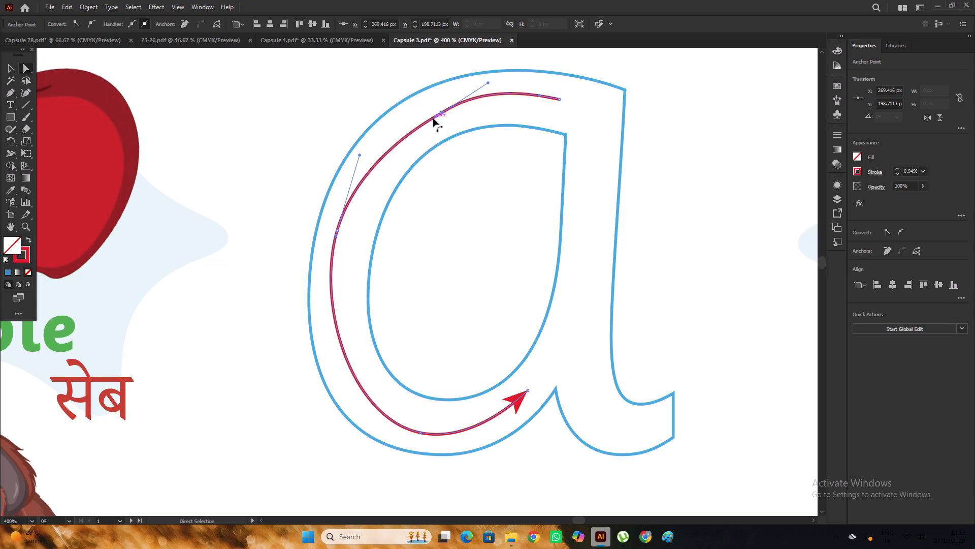
left_click(436, 117)
left_click(436, 117)
scroll(436, 117, "up", 2, "alt")
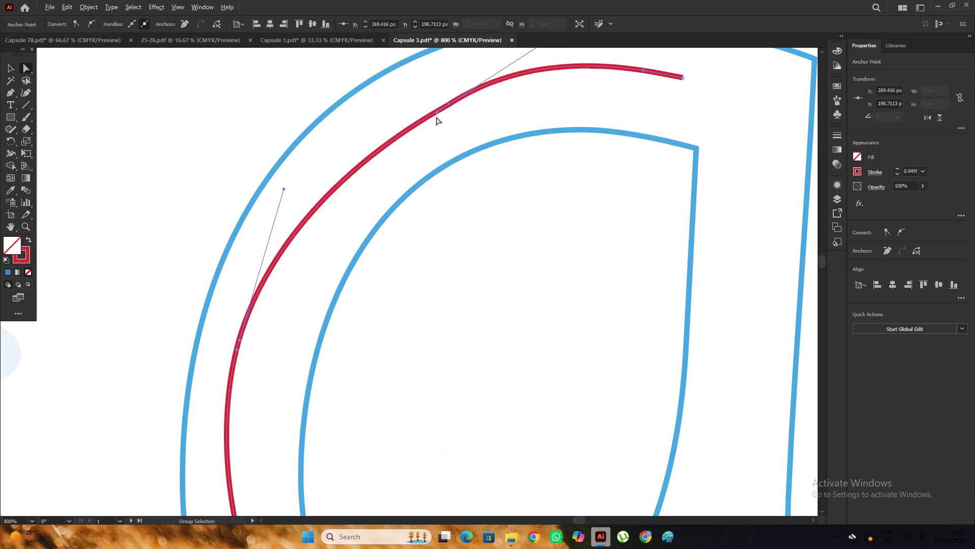
triple_click(436, 114)
scroll(437, 114, "down", 5, "alt")
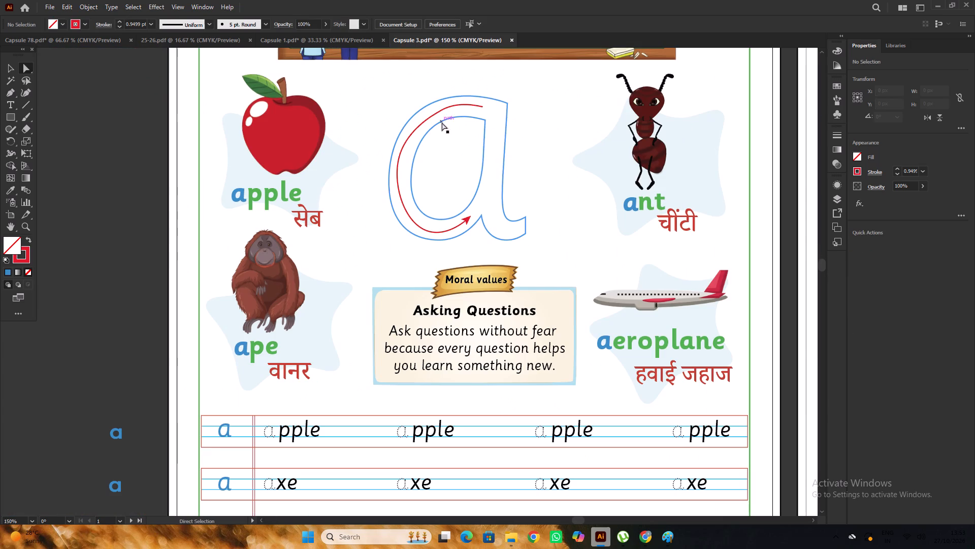
key("ctrl+z")
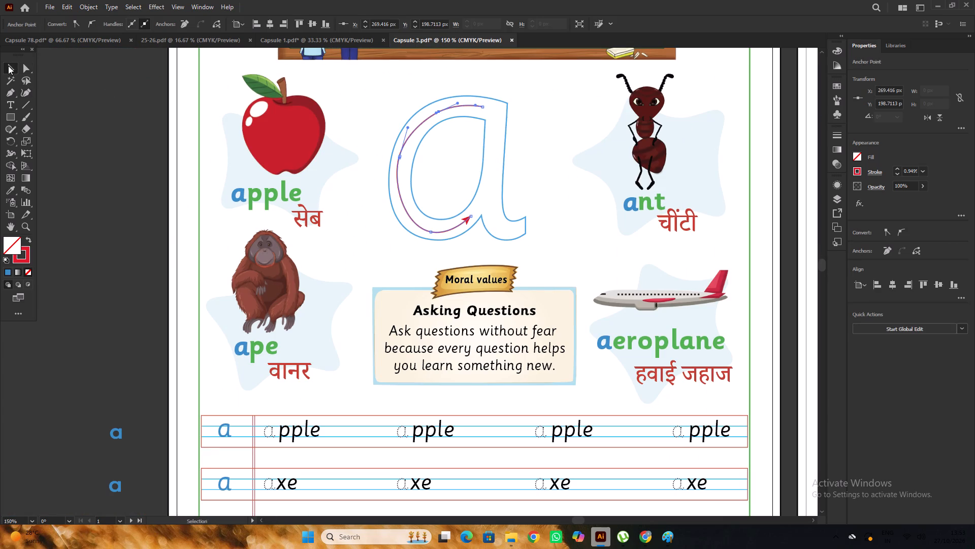
left_click(8, 66)
triple_click(88, 113)
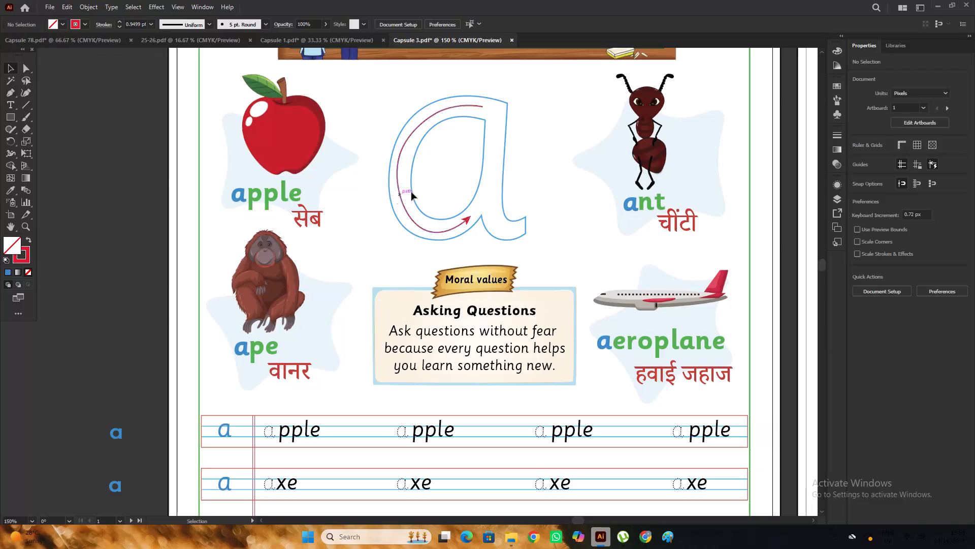
Add a Curvature anchor to the red arrow's upper-left arc and pull it slightly outward to round the curve.
scroll(453, 175, "down", 3, "alt")
scroll(453, 174, "up", 3)
scroll(457, 196, "up", 3, "alt")
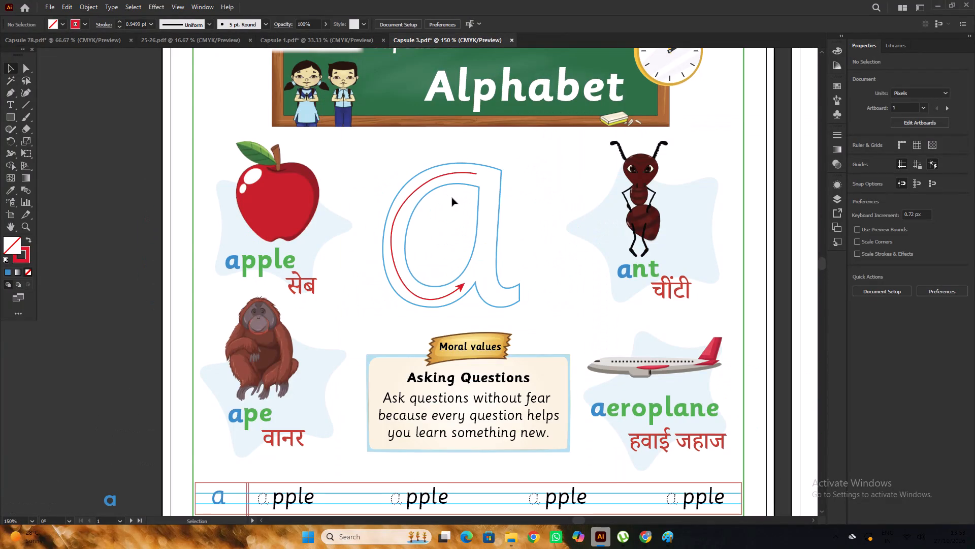
scroll(452, 198, "down", 3, "alt")
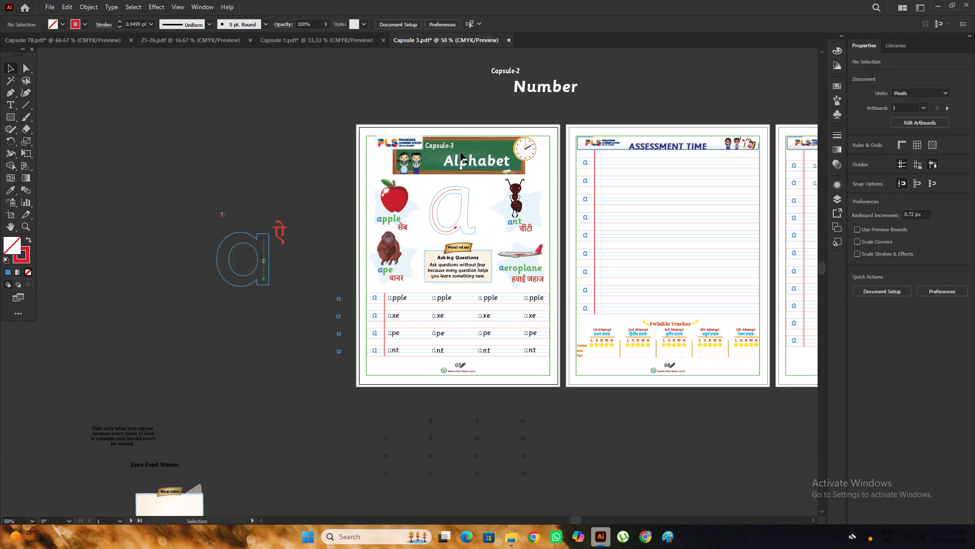
scroll(446, 199, "up", 7, "alt")
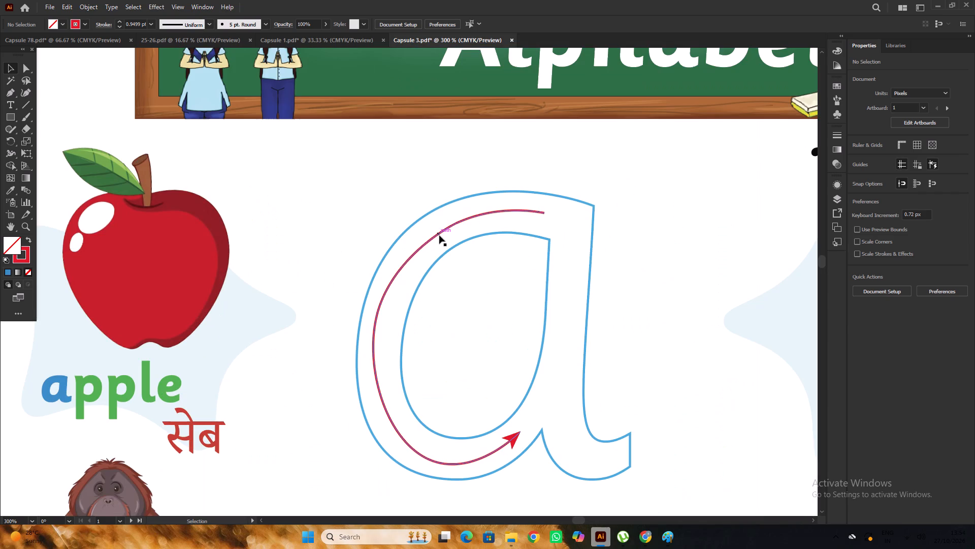
left_click(439, 235)
left_click(29, 95)
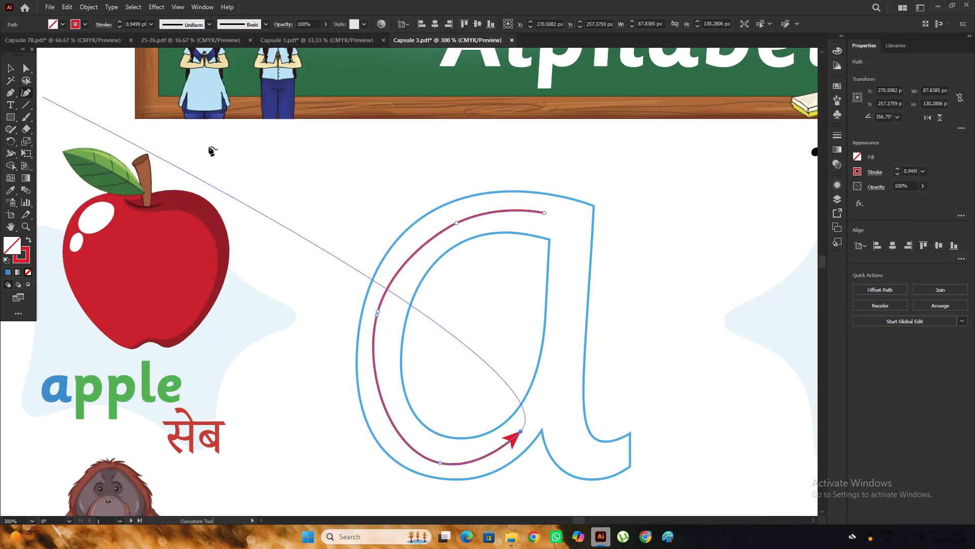
left_click_drag(426, 241, 425, 235)
Raise the existing anchor near the top of the red arrow slightly with the Curvature tool to smooth the upper arc.
scroll(483, 216, "up", 2, "alt")
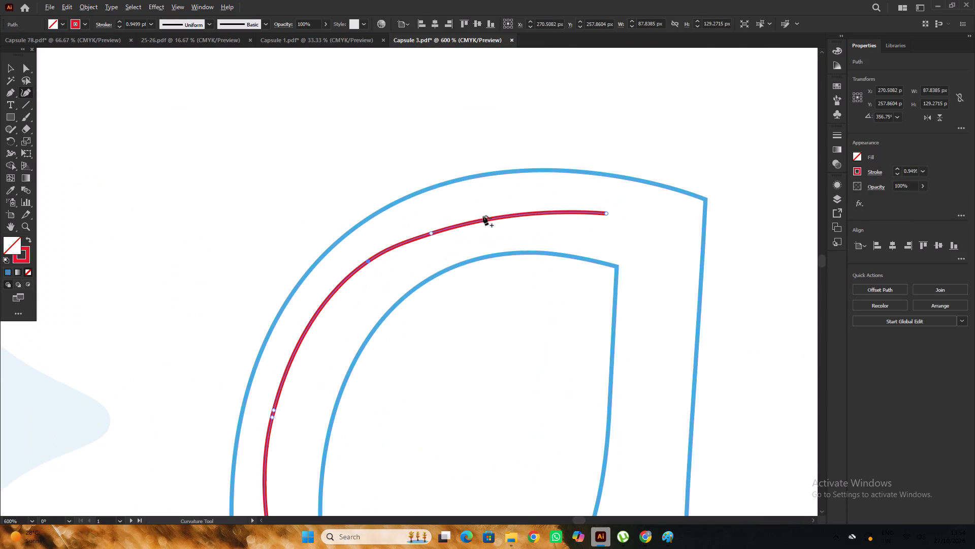
left_click(476, 221)
key("ctrl+z")
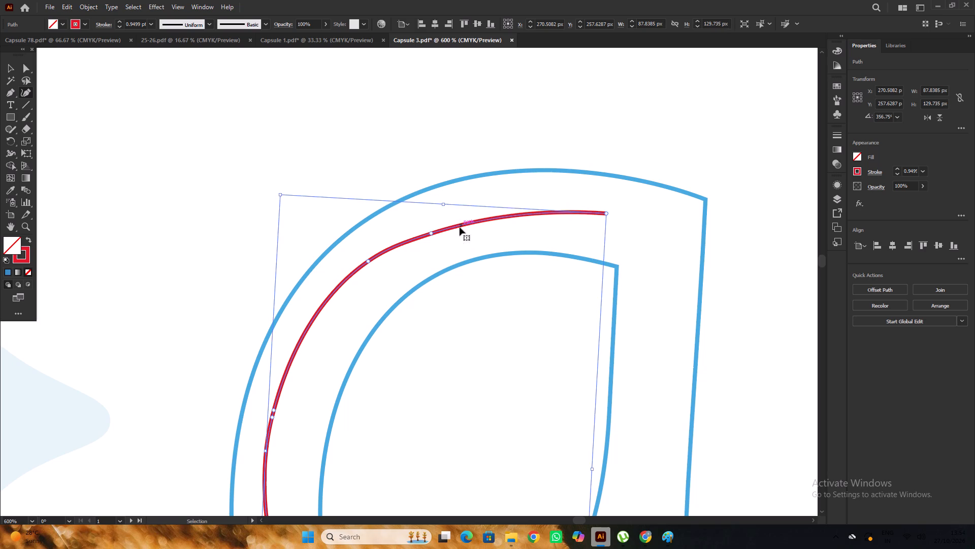
left_click(447, 231)
key("ctrl+z")
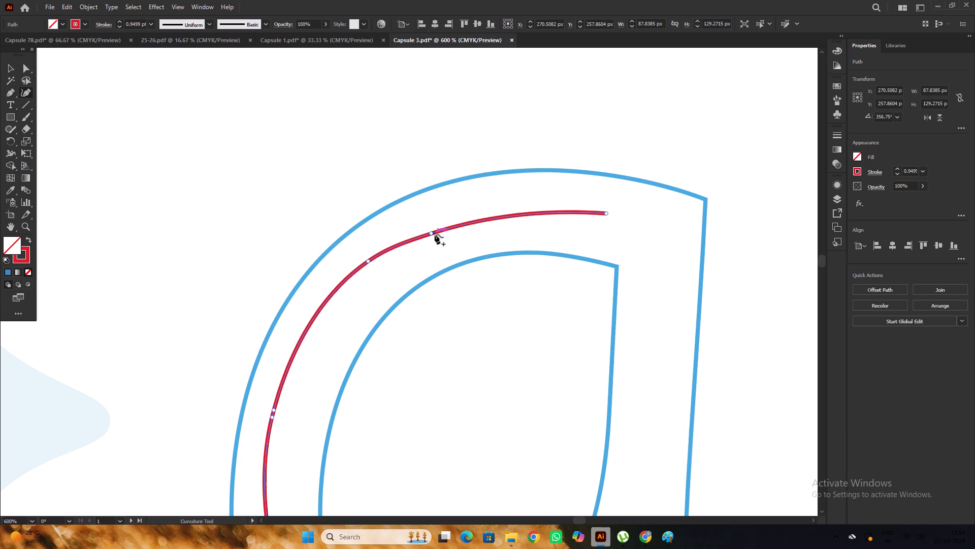
left_click_drag(431, 235, 431, 229)
Lower the bottom anchor of the red arrow slightly with the Curvature tool to center the curve in the outline.
scroll(431, 229, "down", 4, "alt")
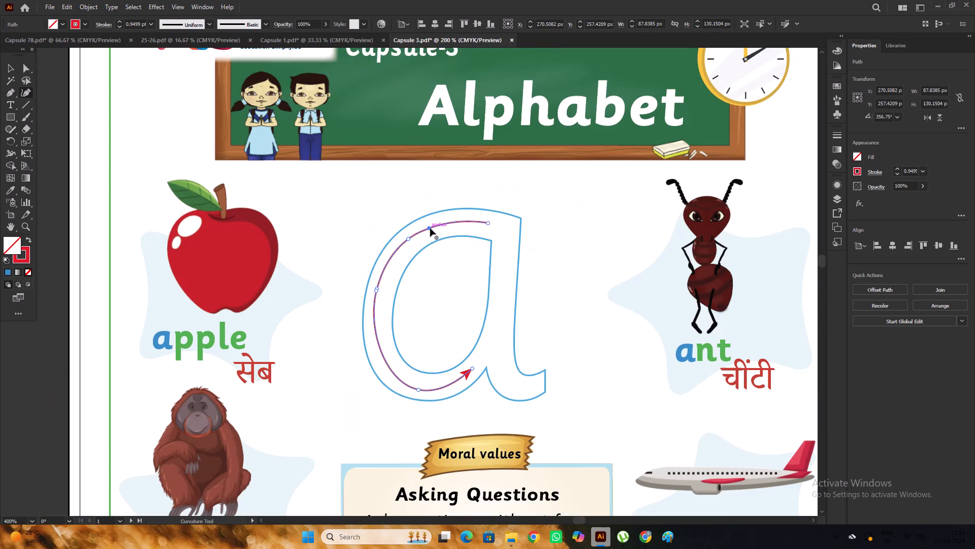
scroll(430, 228, "down", 3, "alt")
scroll(430, 350, "up", 2, "alt")
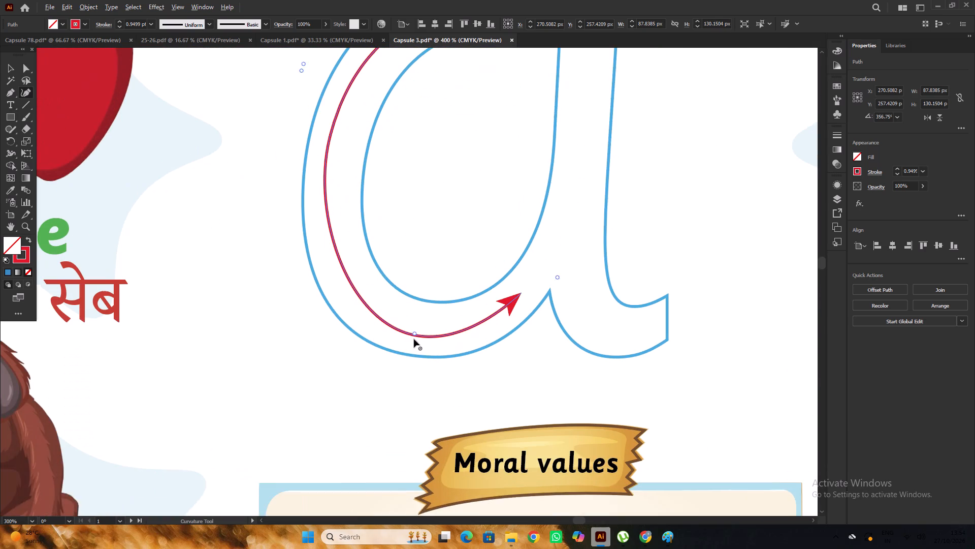
scroll(414, 339, "up", 1, "alt")
left_click(413, 346)
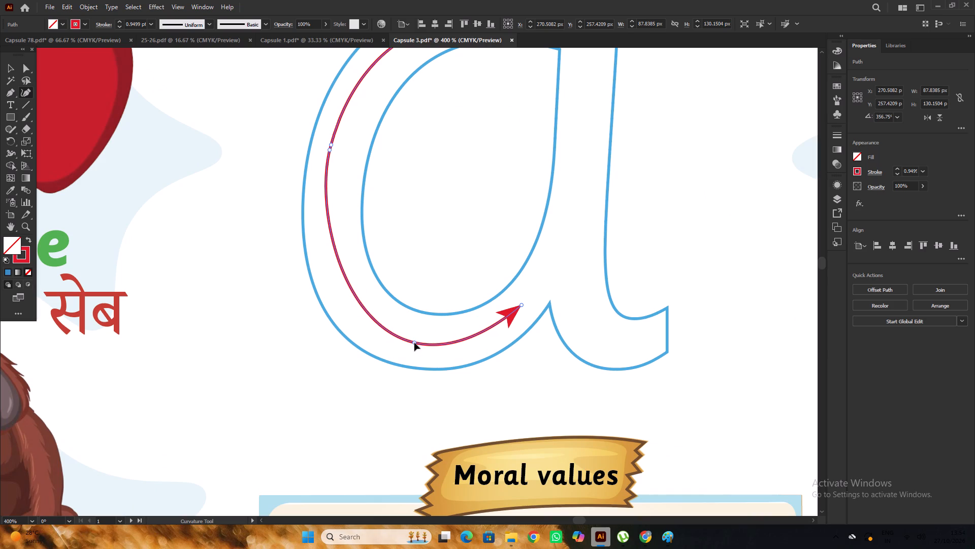
Add two Curvature anchors along the red arrow's lower-left arc to even out the bend, undoing the first attempt.
scroll(429, 341, "down", 2, "alt")
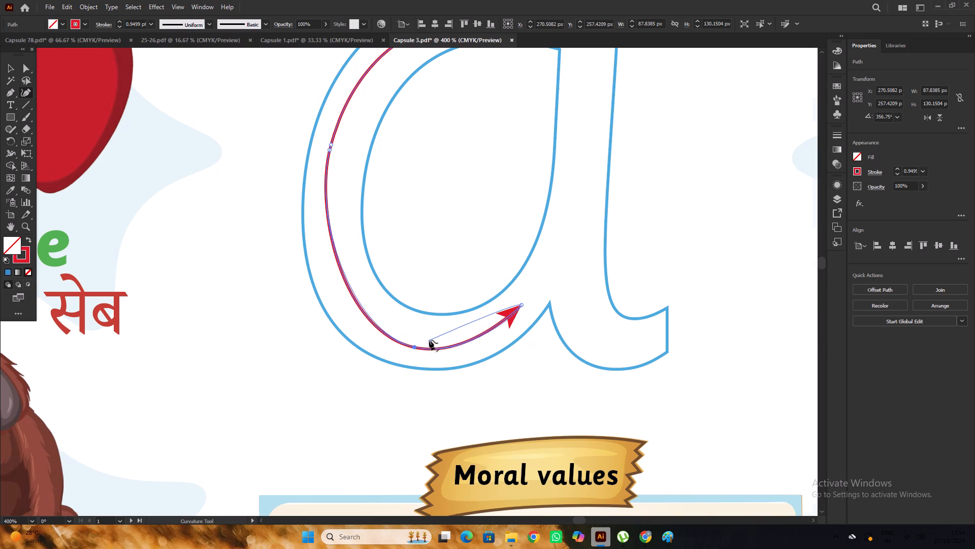
scroll(429, 340, "down", 2, "alt")
scroll(398, 305, "up", 2, "alt")
left_click(394, 301)
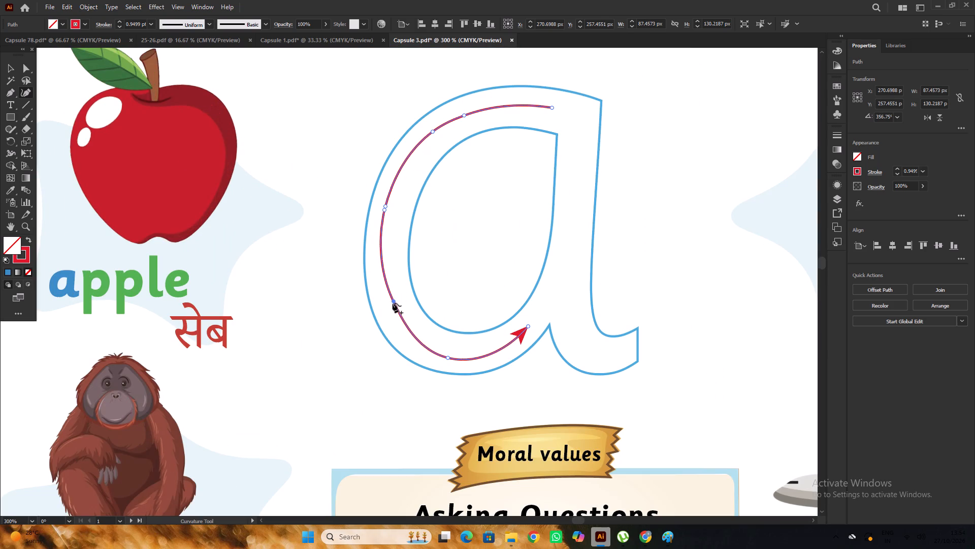
key("ctrl+z")
scroll(396, 307, "up", 2)
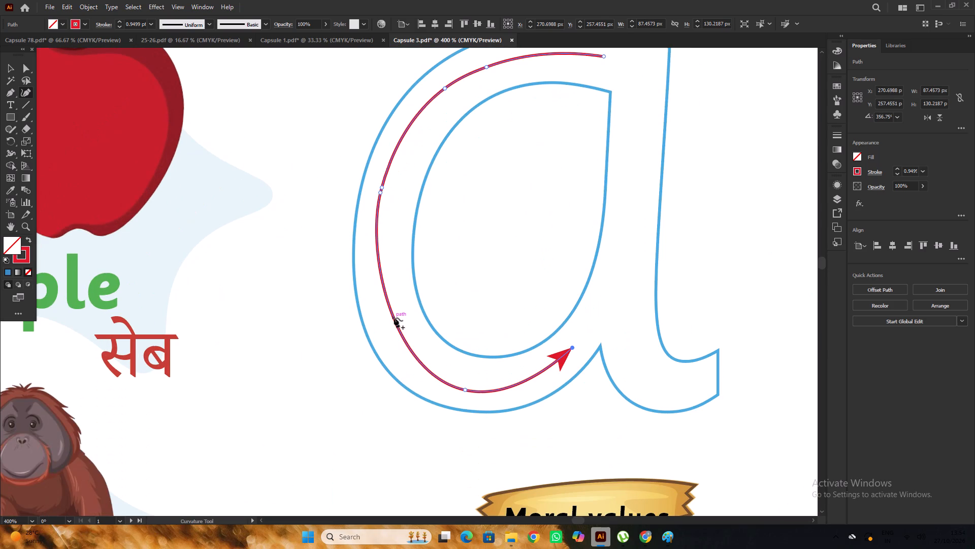
left_click(393, 318)
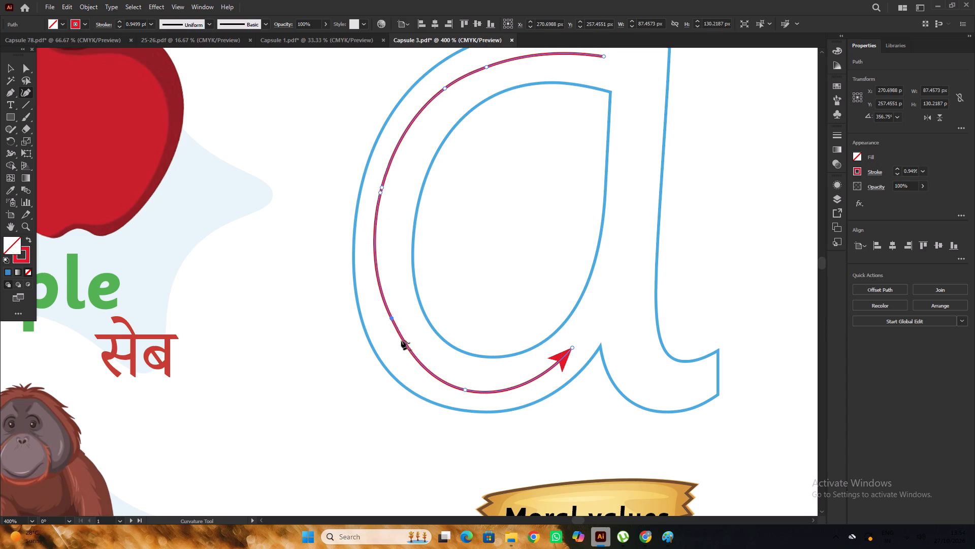
left_click(411, 349)
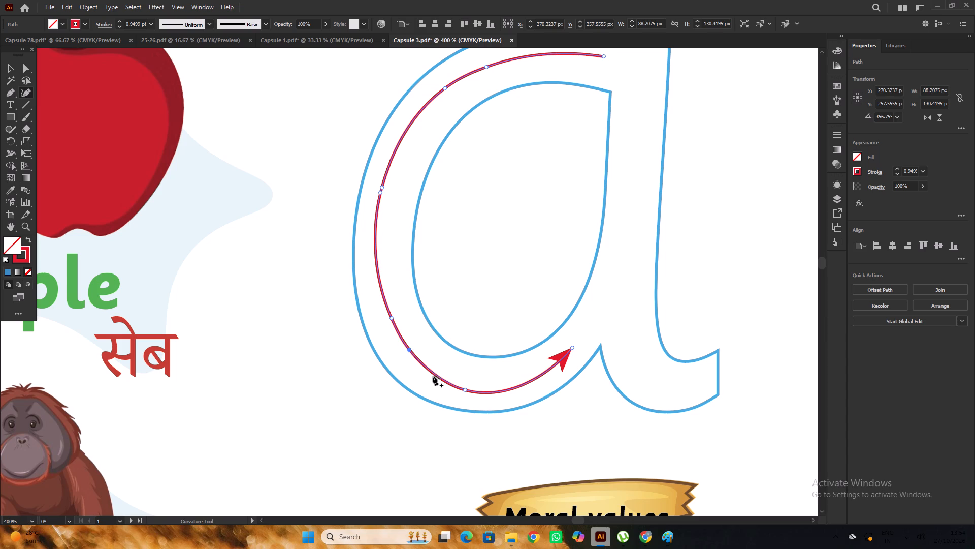
Move the number 1 marker from the old letter a onto the red arrow's left curve in the new outline.
scroll(447, 351, "down", 2, "alt")
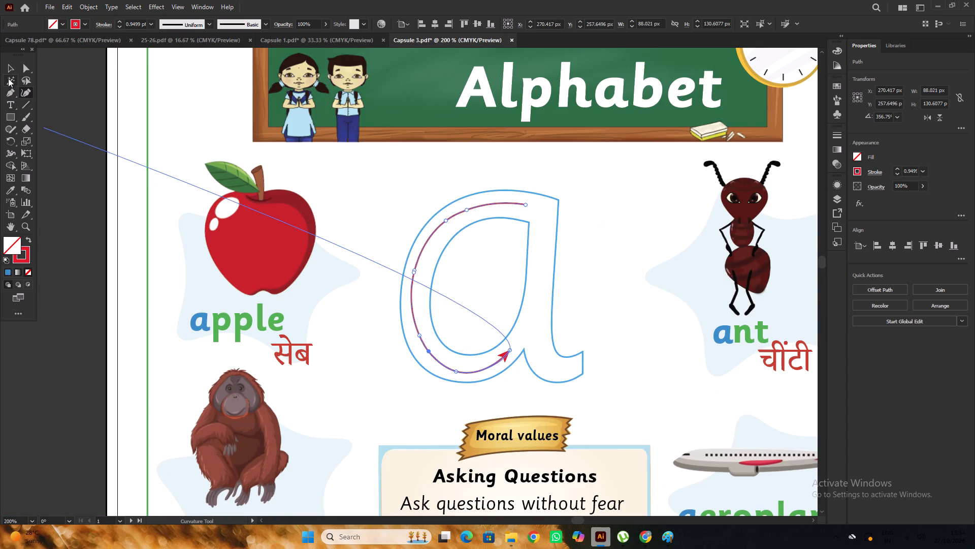
left_click(15, 64)
left_click(43, 115)
scroll(43, 115, "down", 1, "alt")
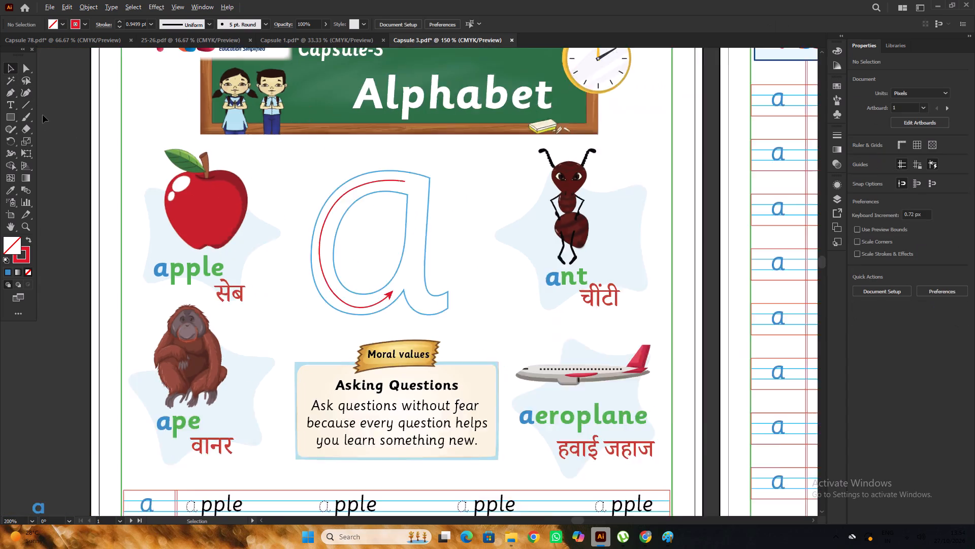
scroll(43, 115, "down", 1, "alt")
scroll(391, 194, "down", 2)
scroll(229, 181, "up", 1, "alt")
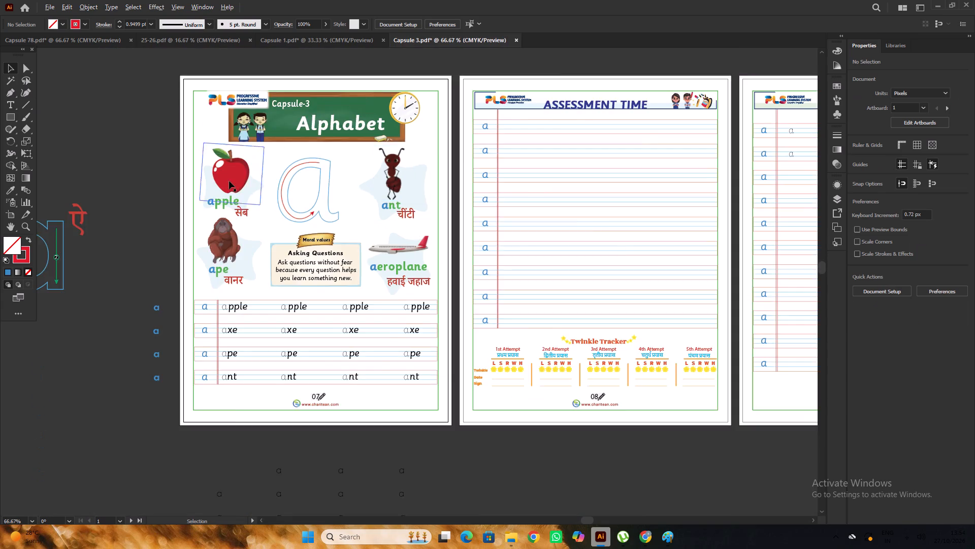
scroll(229, 181, "up", 1, "alt")
scroll(429, 197, "down", 1, "alt")
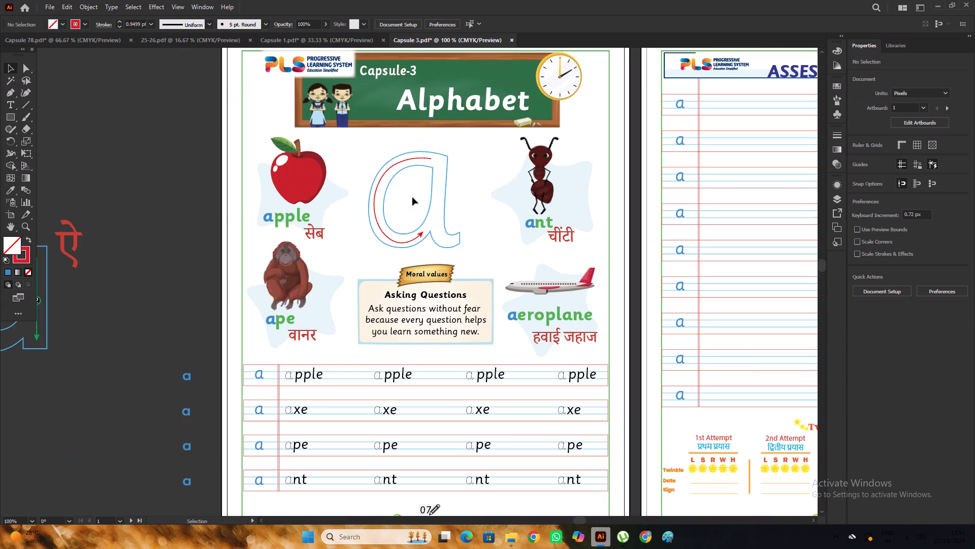
scroll(239, 217, "down", 1, "alt")
left_click_drag(50, 213, 89, 212)
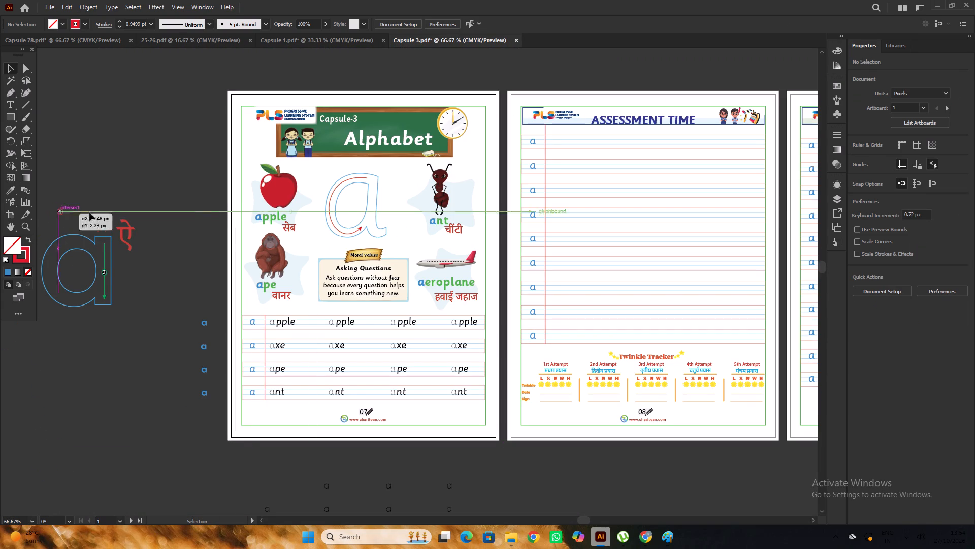
left_click_drag(89, 212, 328, 208)
scroll(332, 208, "up", 2, "alt")
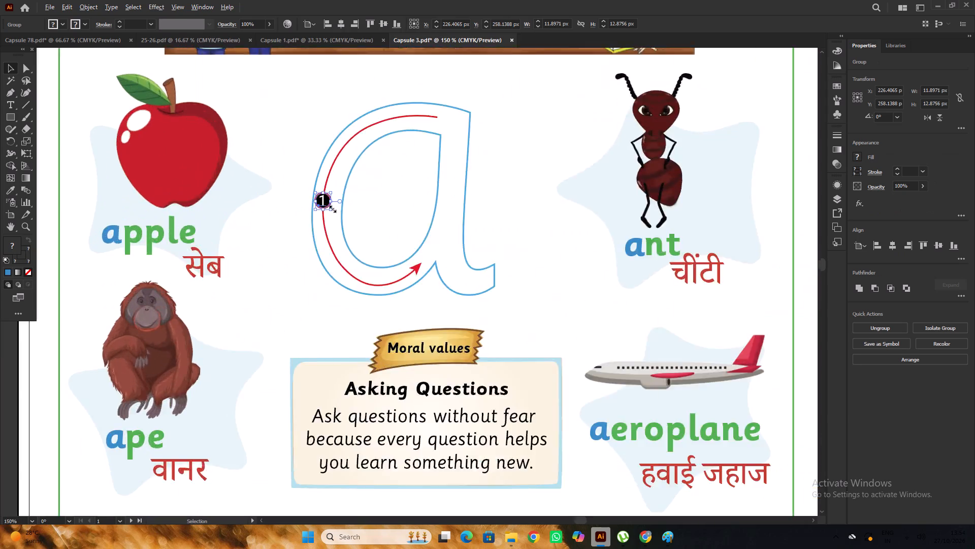
scroll(332, 208, "up", 3, "alt")
left_click_drag(321, 199, 322, 208)
Shift the number 1 marker about 0.53 px horizontally to centre it on the red arrow's line.
left_click(321, 267)
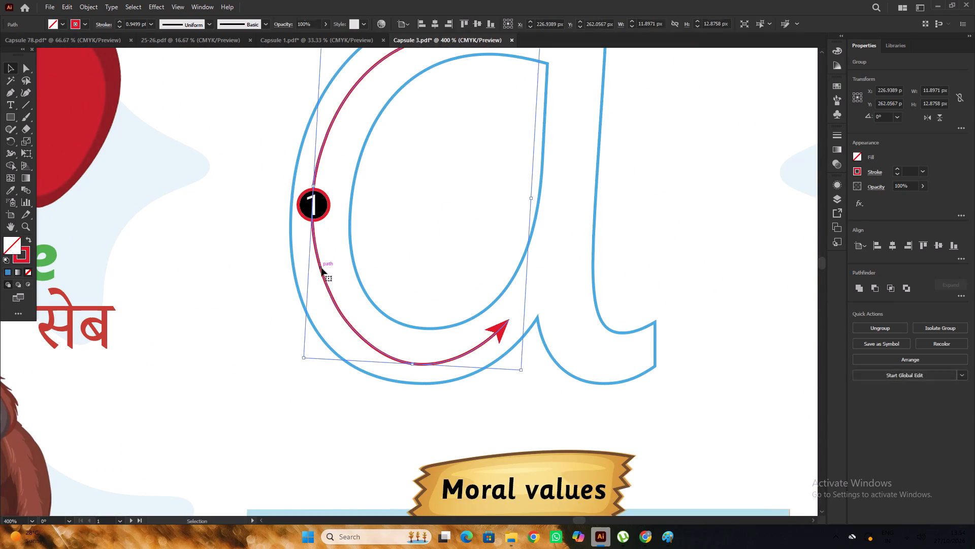
left_click(321, 270)
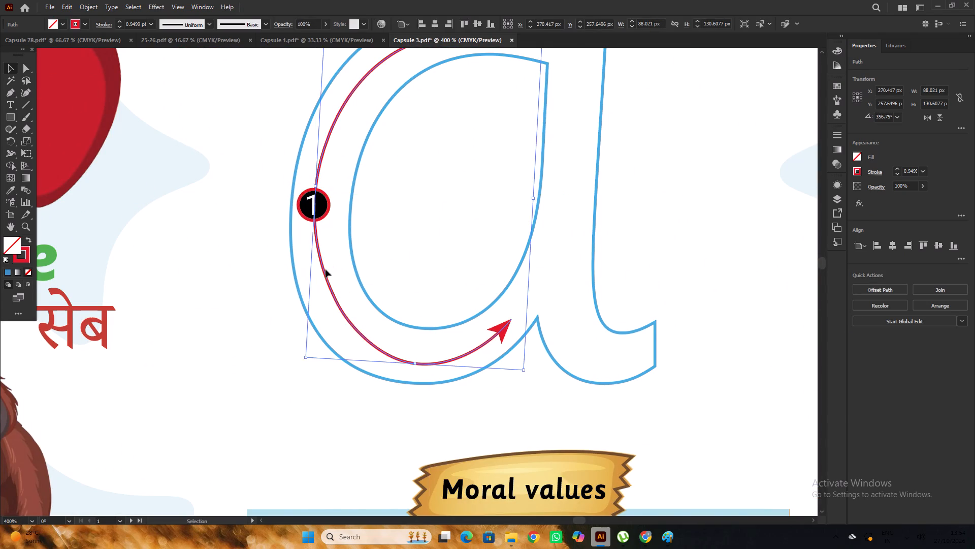
scroll(326, 269, "down", 2, "alt")
scroll(325, 266, "up", 1)
left_click(290, 181)
scroll(326, 246, "up", 3, "alt")
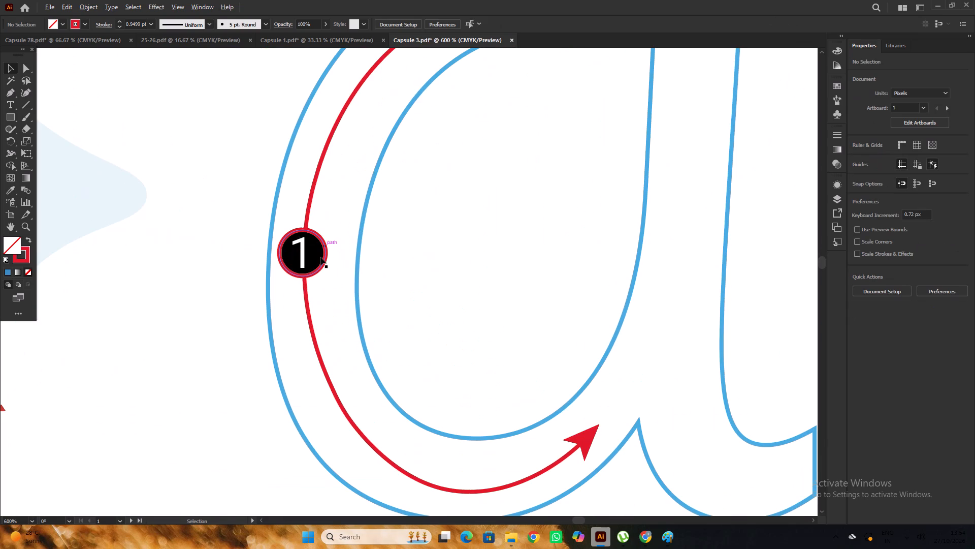
left_click(326, 261)
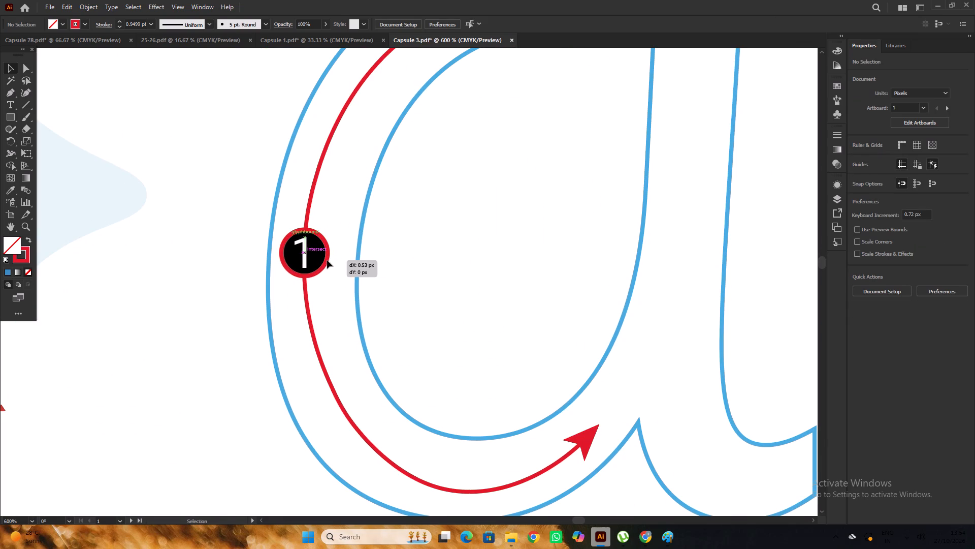
Group the number 1 marker with the red arrow.
left_click(317, 178, "shift")
scroll(317, 178, "down", 1, "alt")
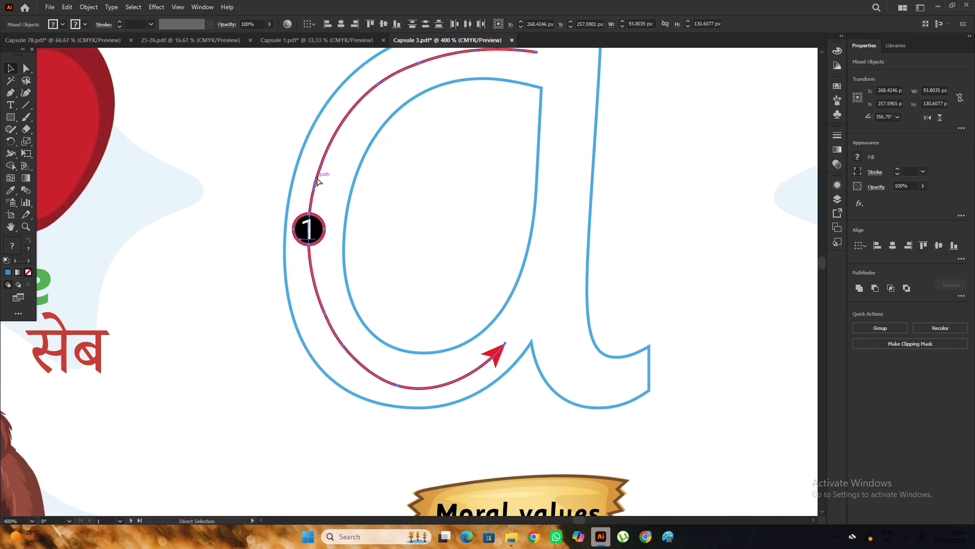
key("ctrl+g")
scroll(392, 206, "down", 5, "alt")
left_click(198, 150)
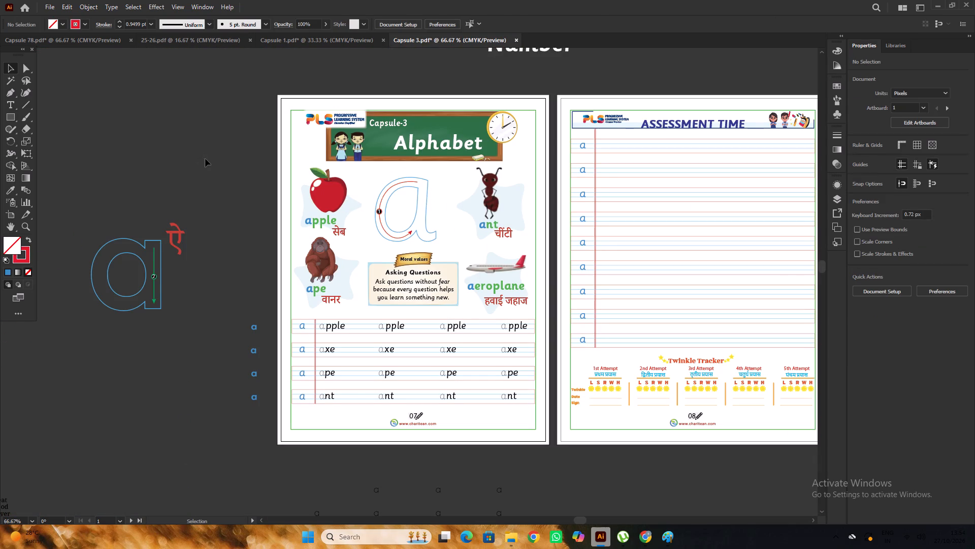
Raise the red arrow's upper anchor slightly and add another Curvature anchor beside it, pulled outward to round the upper arc.
scroll(342, 176, "up", 1, "alt")
scroll(444, 194, "up", 3, "alt")
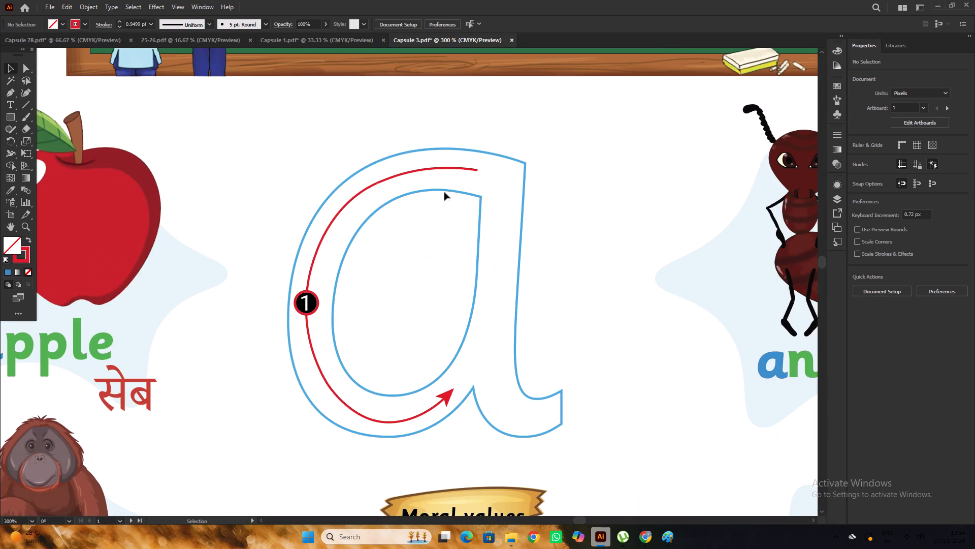
left_click(413, 171)
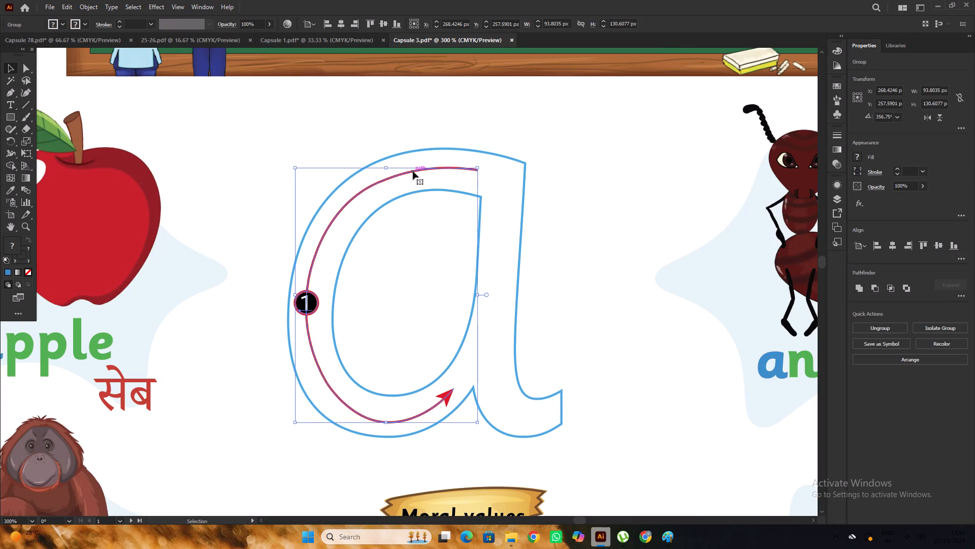
left_click(24, 94)
scroll(409, 167, "up", 1, "alt")
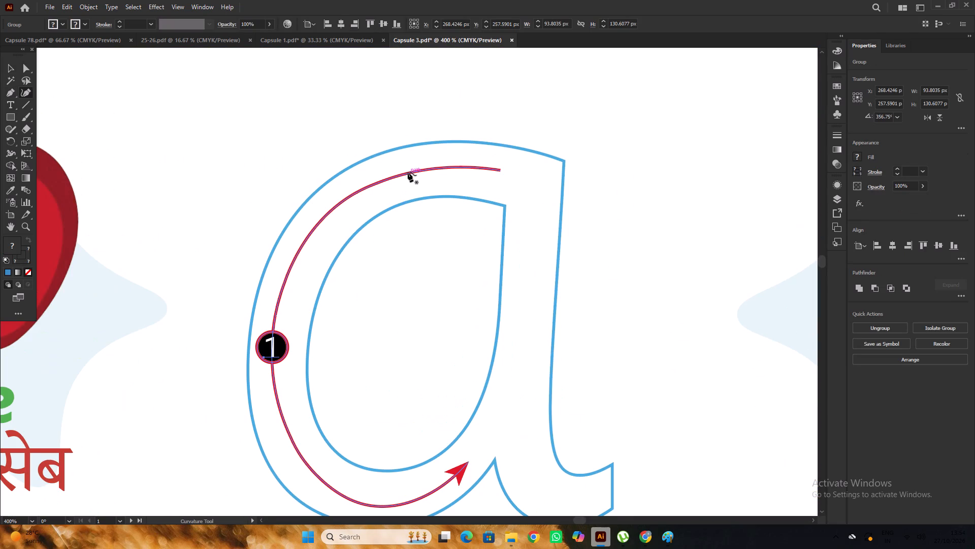
left_click(406, 172)
left_click_drag(406, 172, 405, 168)
left_click_drag(382, 183, 381, 176)
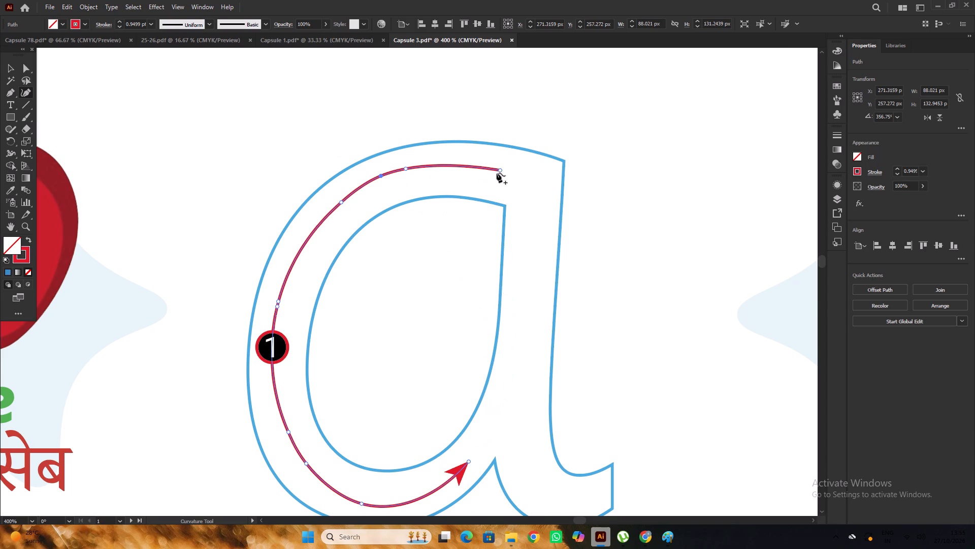
scroll(496, 173, "down", 1, "alt")
left_click(14, 69)
left_click(320, 152)
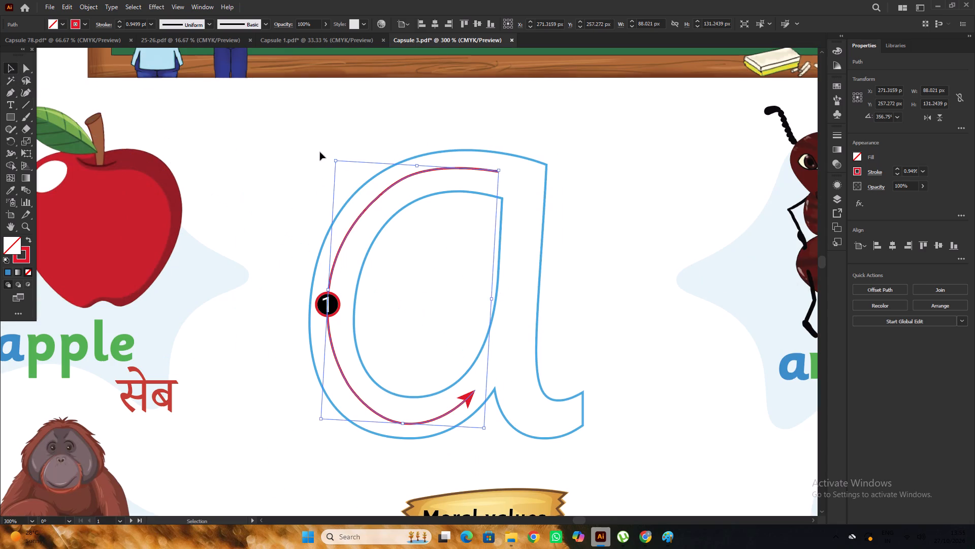
Move the green downward arrow from the old letter a into the straight stem of the new outline.
scroll(307, 161, "down", 3, "alt")
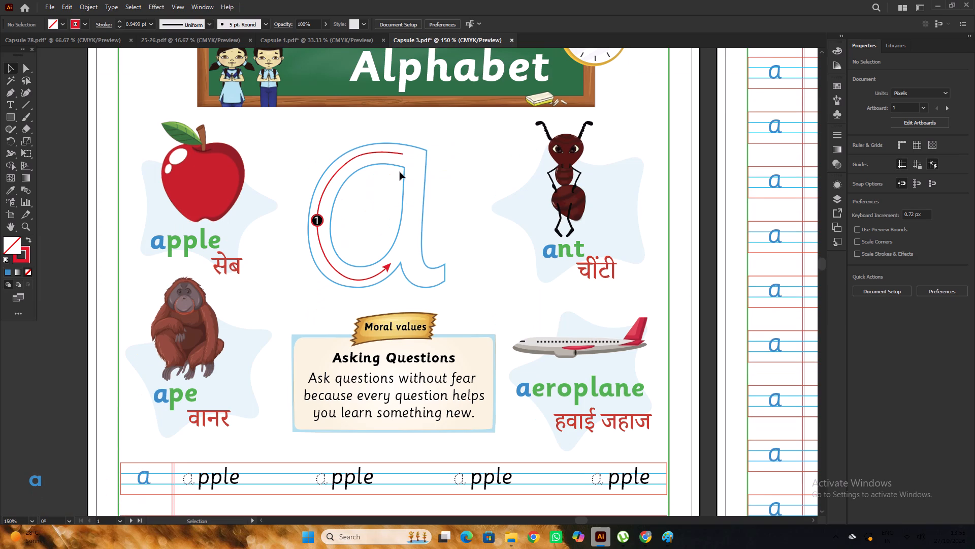
scroll(454, 179, "down", 2, "alt")
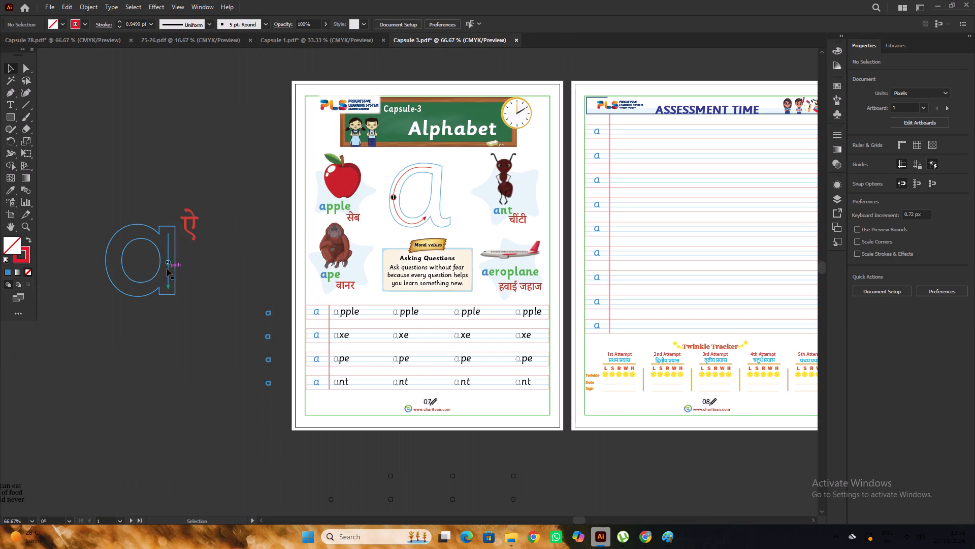
left_click_drag(168, 271, 437, 209)
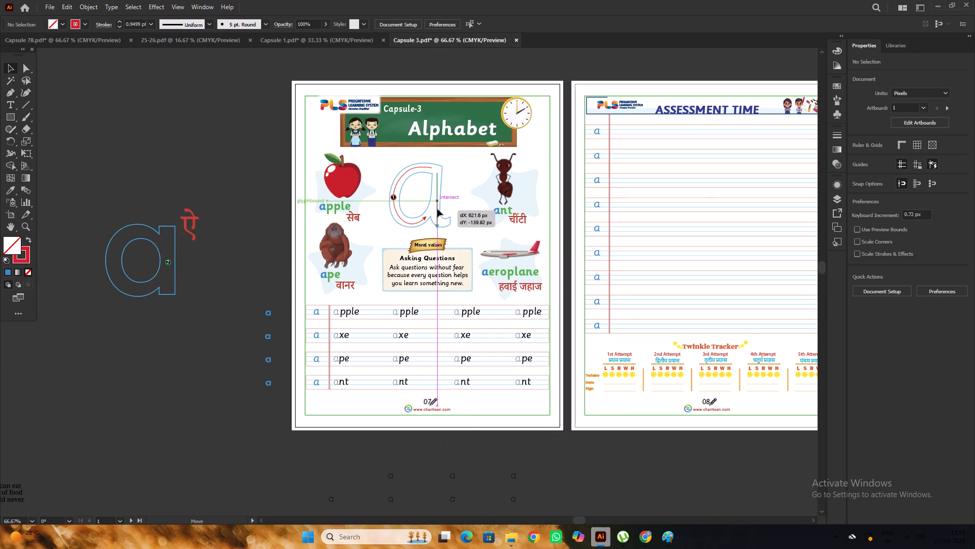
left_click_drag(437, 209, 437, 207)
scroll(437, 207, "up", 5, "alt")
left_click_drag(437, 218, 437, 217)
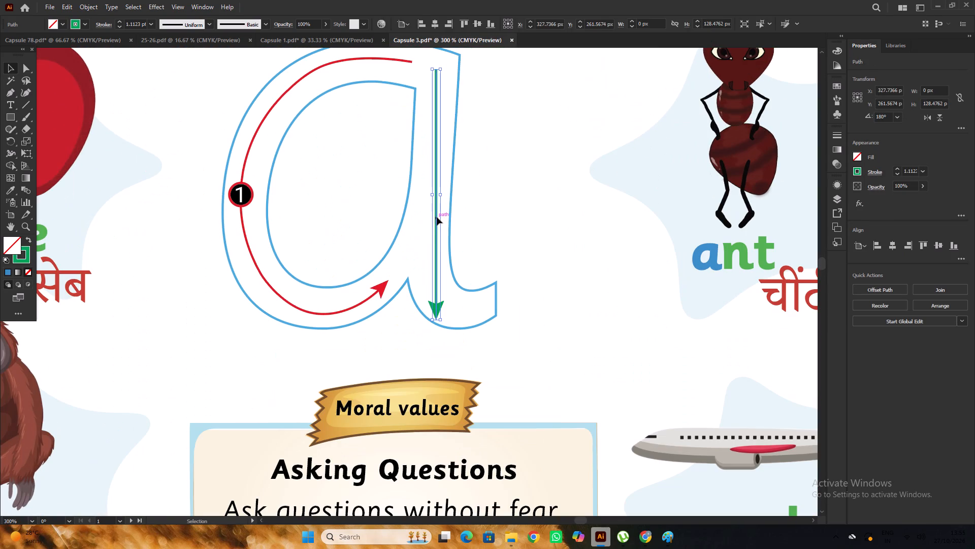
left_click_drag(437, 217, 434, 212)
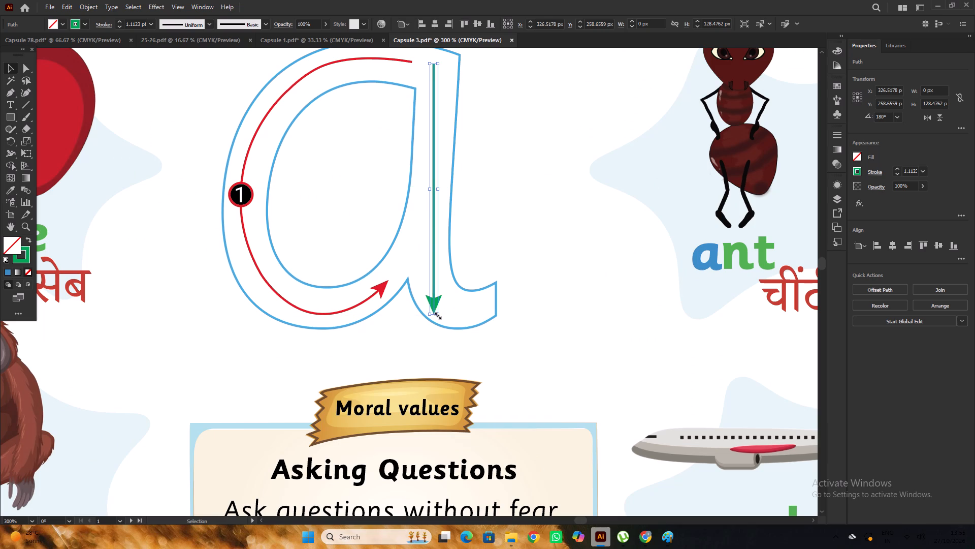
Shorten the green arrow from its lower end to about 116 px high.
left_click_drag(434, 314, 434, 289)
scroll(434, 289, "down", 1, "alt")
scroll(437, 296, "up", 1, "alt")
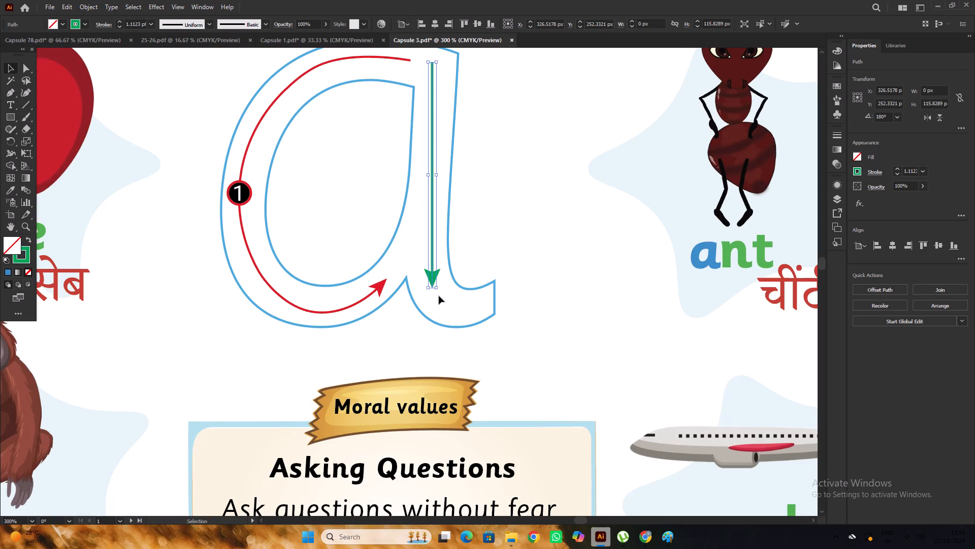
Check the green arrow's arrowhead and alignment settings in its stroke options.
left_click(442, 297)
left_click(433, 279)
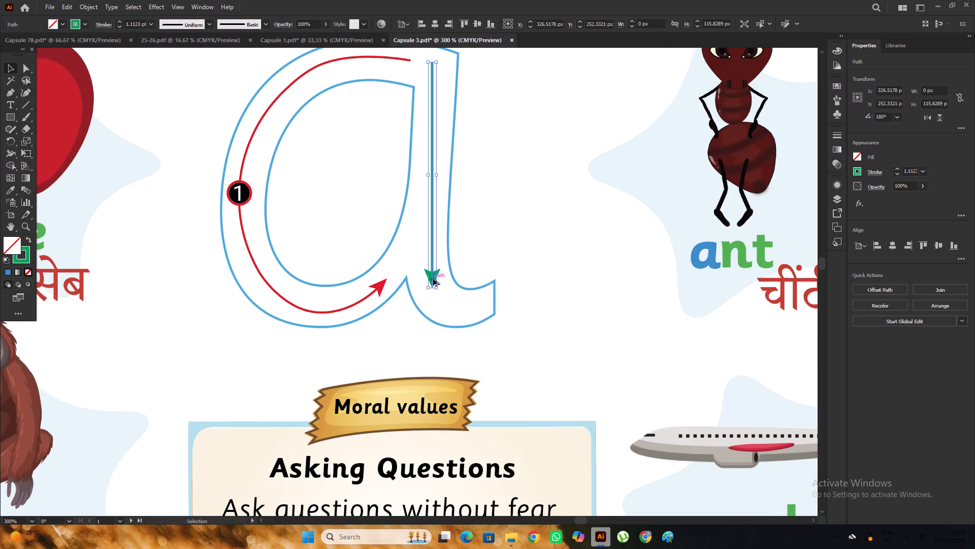
scroll(433, 279, "down", 1, "alt")
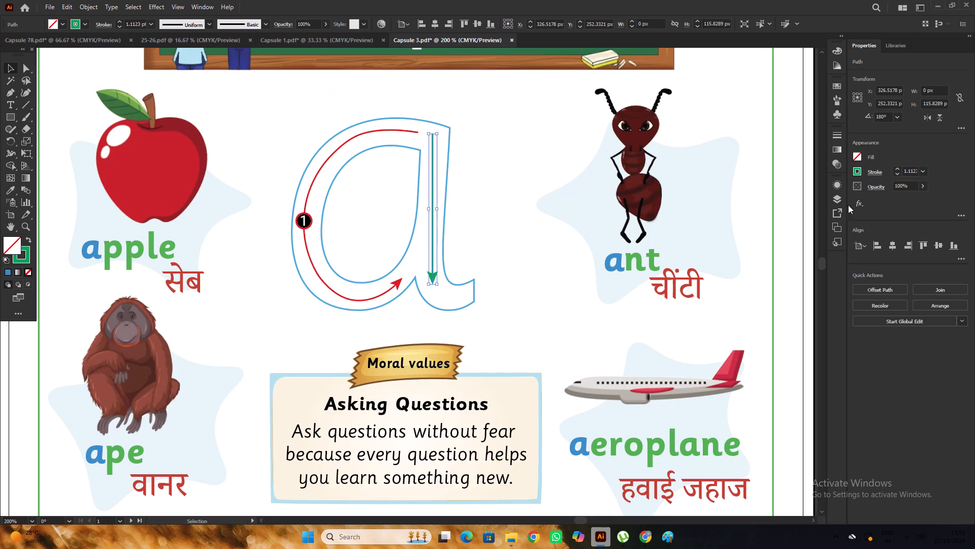
left_click(876, 171)
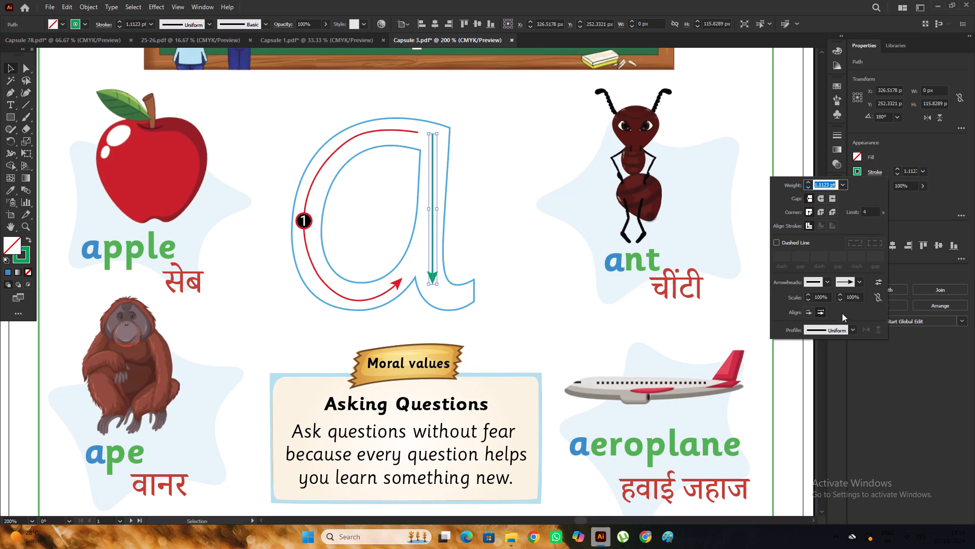
left_click(821, 313)
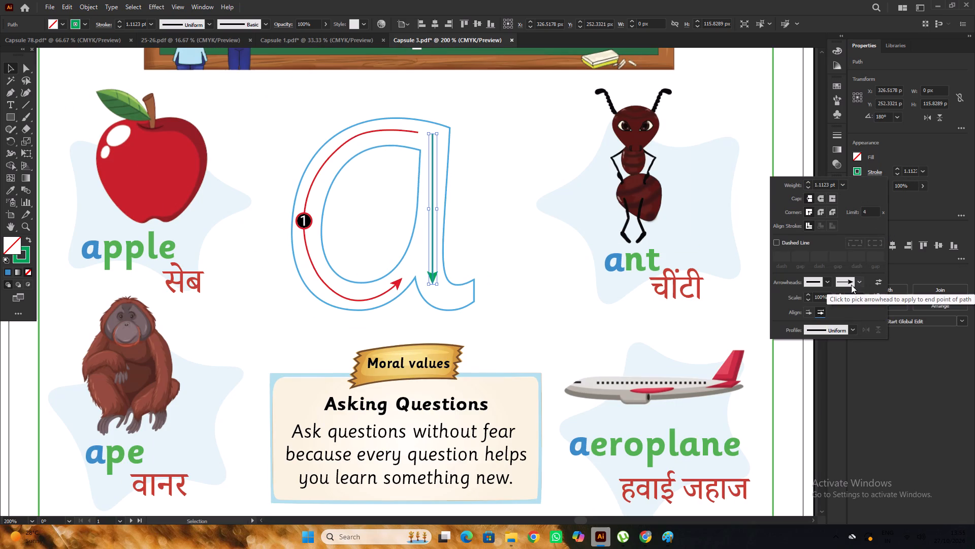
left_click(891, 216)
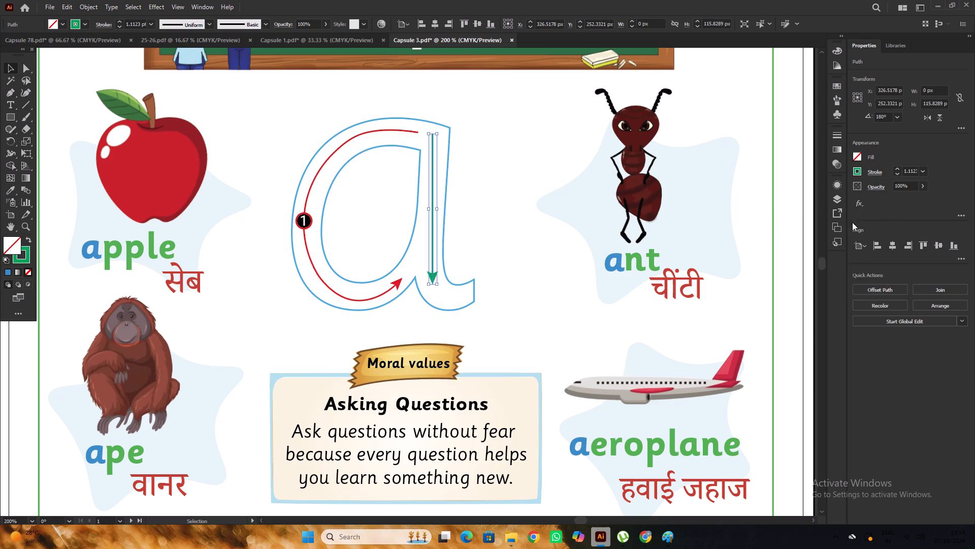
left_click(507, 231)
scroll(506, 230, "down", 5, "alt")
scroll(509, 284, "up", 2)
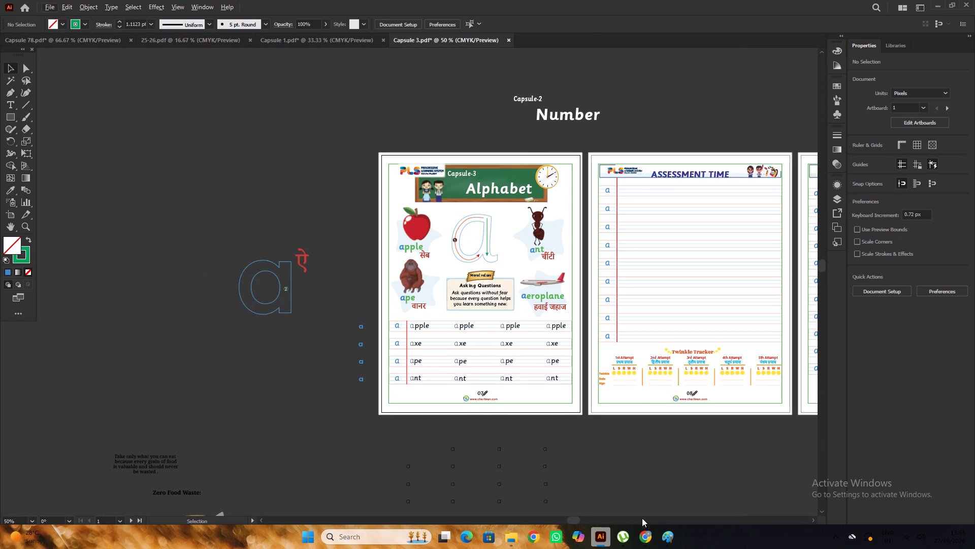
Switch to Chrome and view the India vs New Zealand live cricket stream.
left_click(653, 542)
scroll(807, 426, "down", 2)
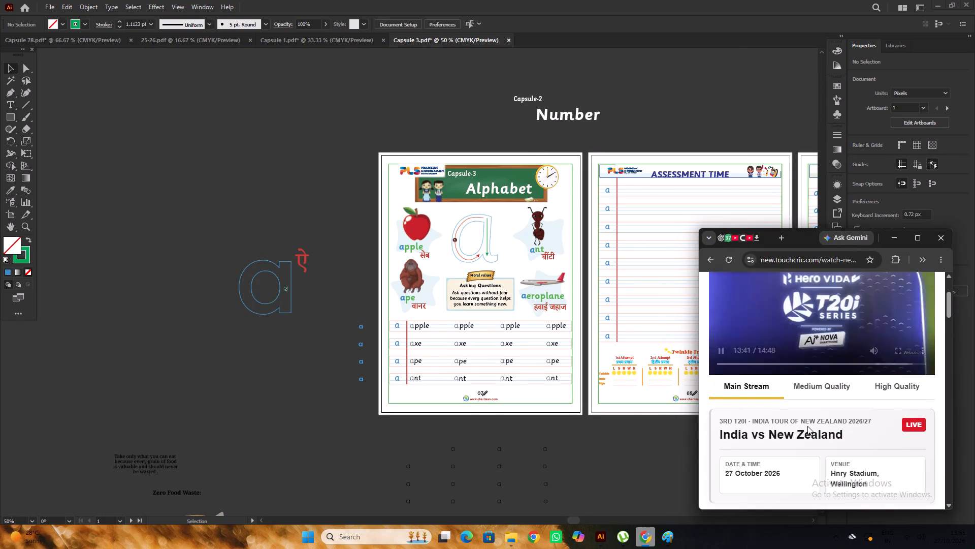
scroll(807, 426, "up", 1)
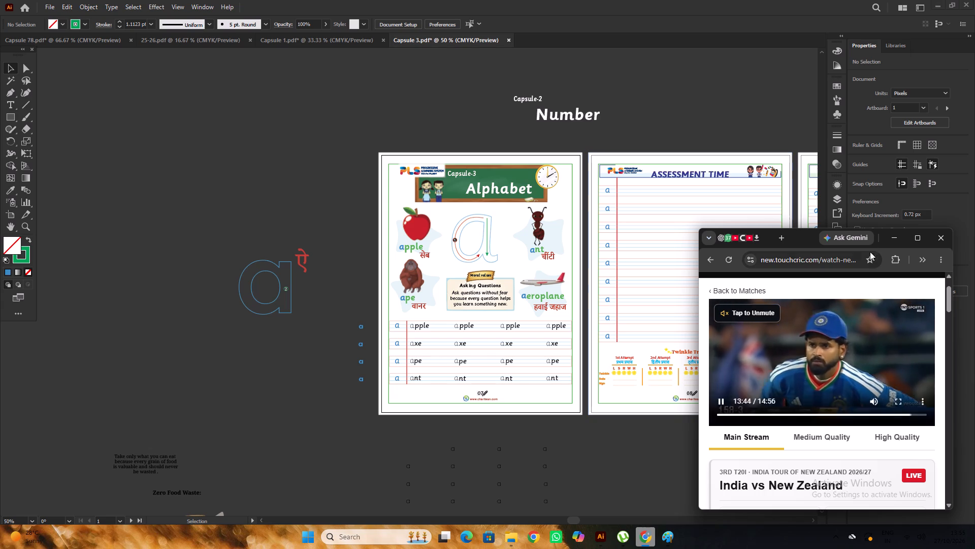
left_click(893, 234)
left_click(646, 532)
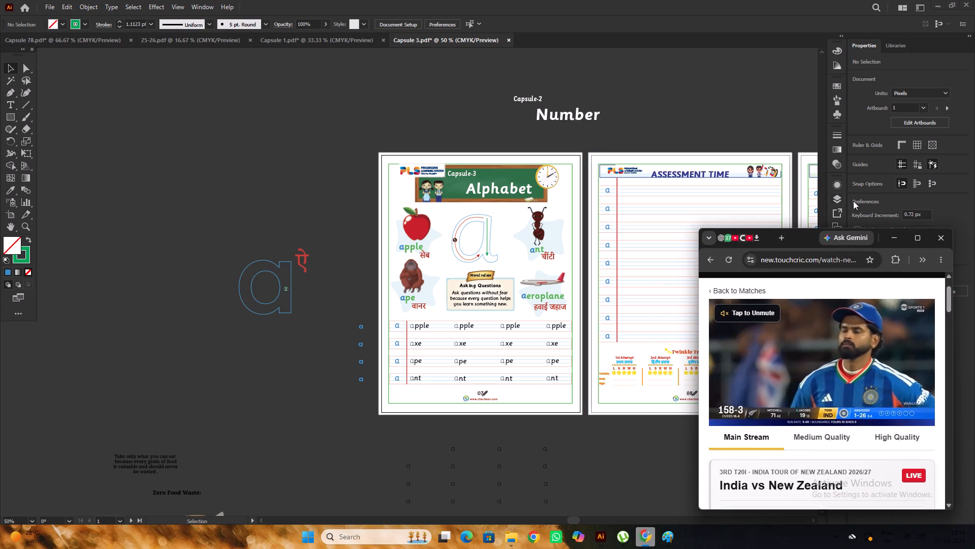
left_click(911, 237)
left_click(386, 0)
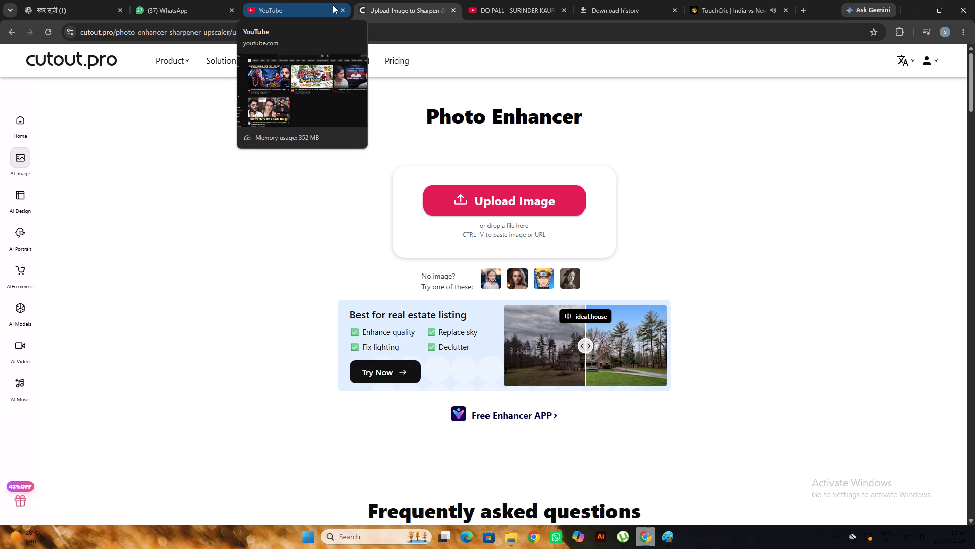
left_click(714, 7)
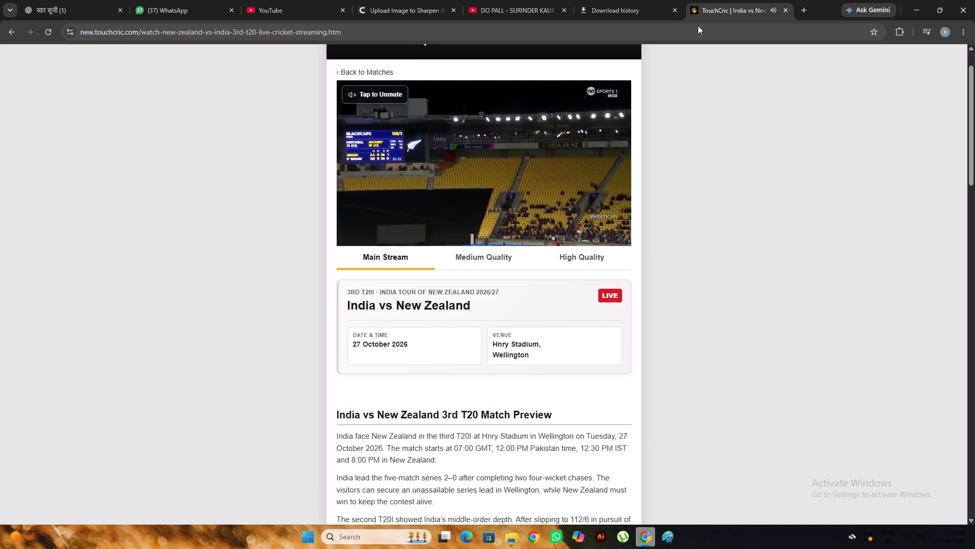
left_click(935, 5)
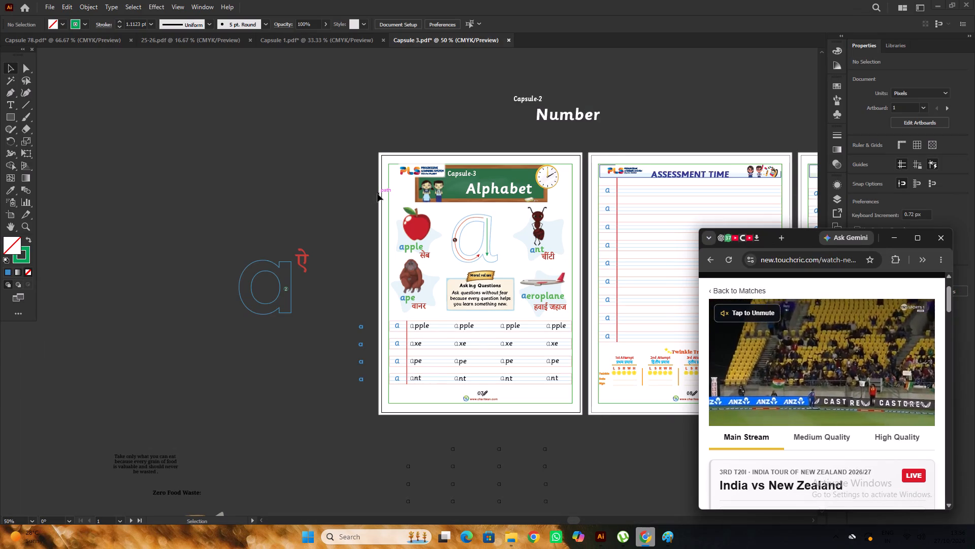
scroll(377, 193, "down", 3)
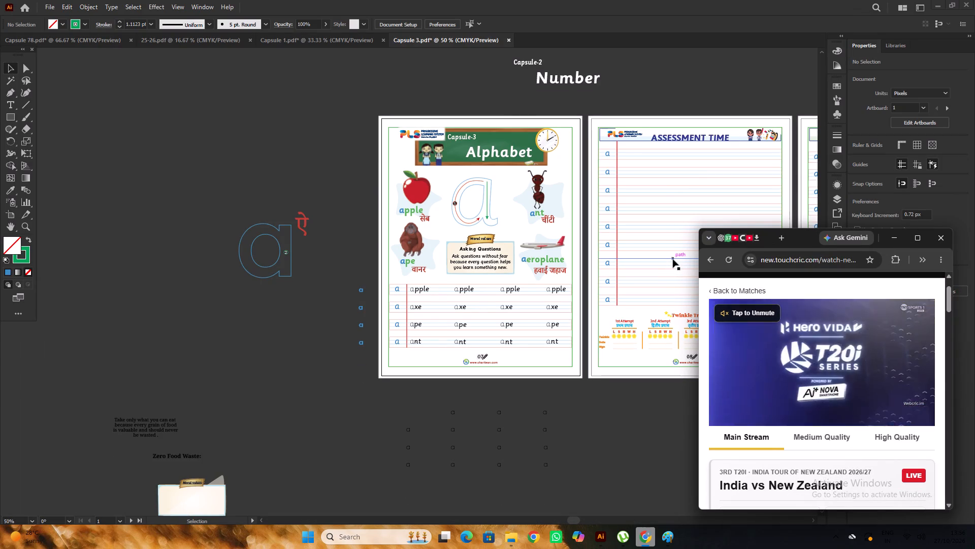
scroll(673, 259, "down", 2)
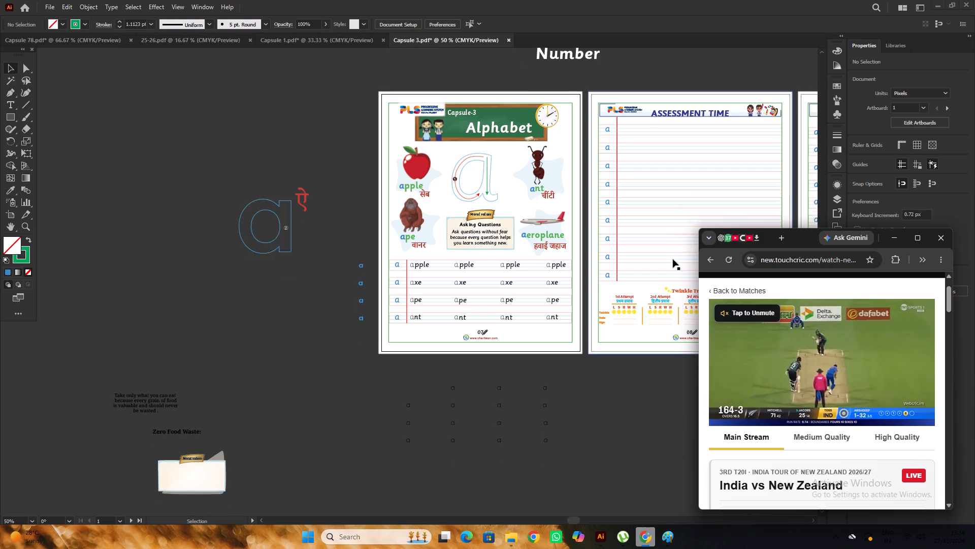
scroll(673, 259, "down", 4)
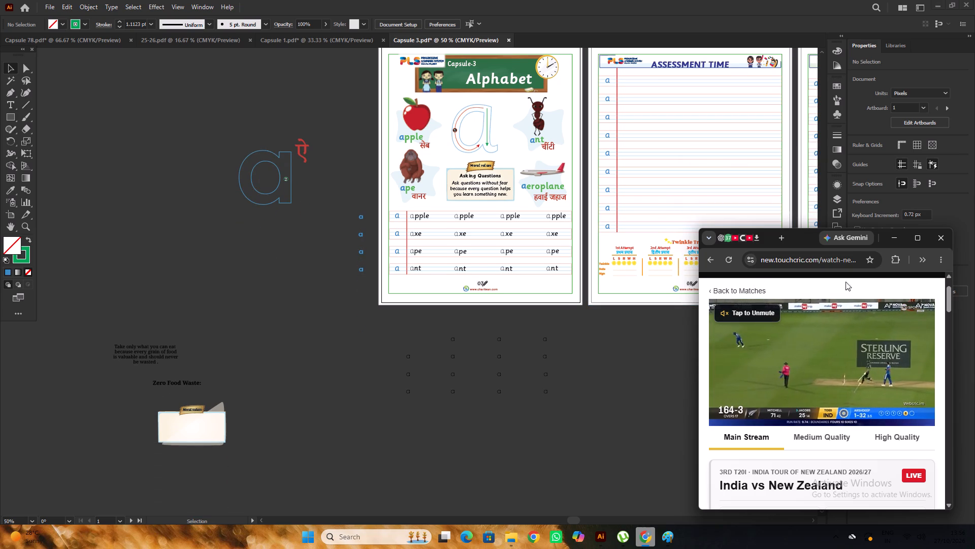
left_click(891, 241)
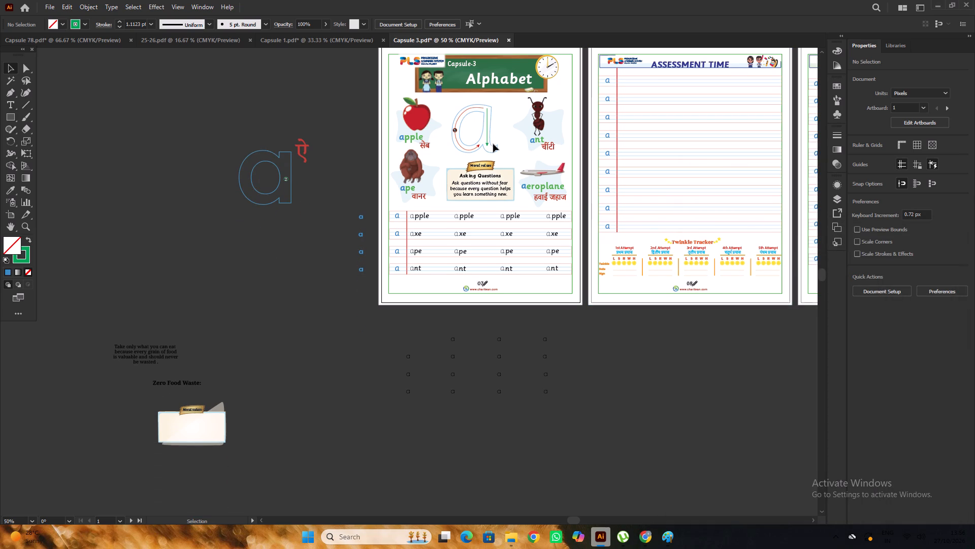
Remove the end arrowhead from the green arrow in the tracing letter a's stem.
left_click(487, 144)
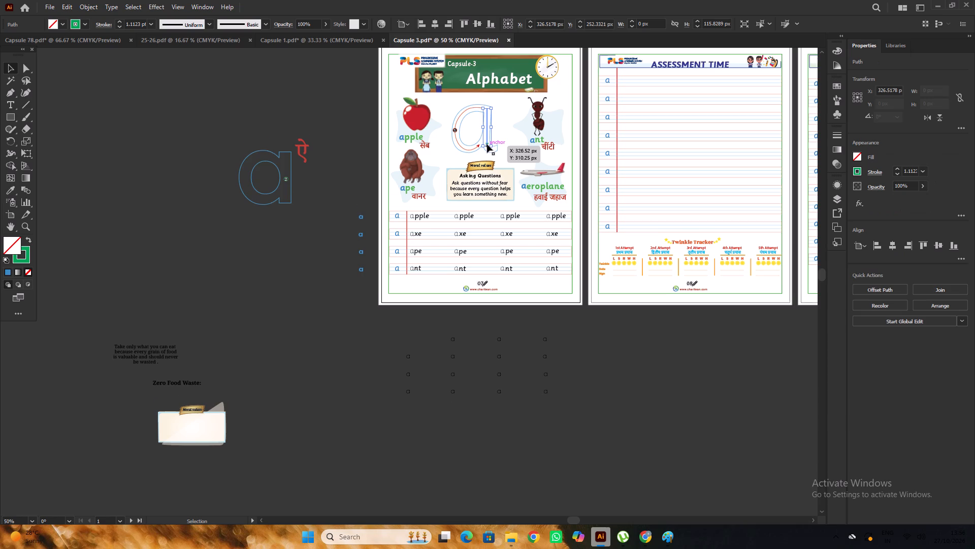
scroll(487, 144, "down", 5)
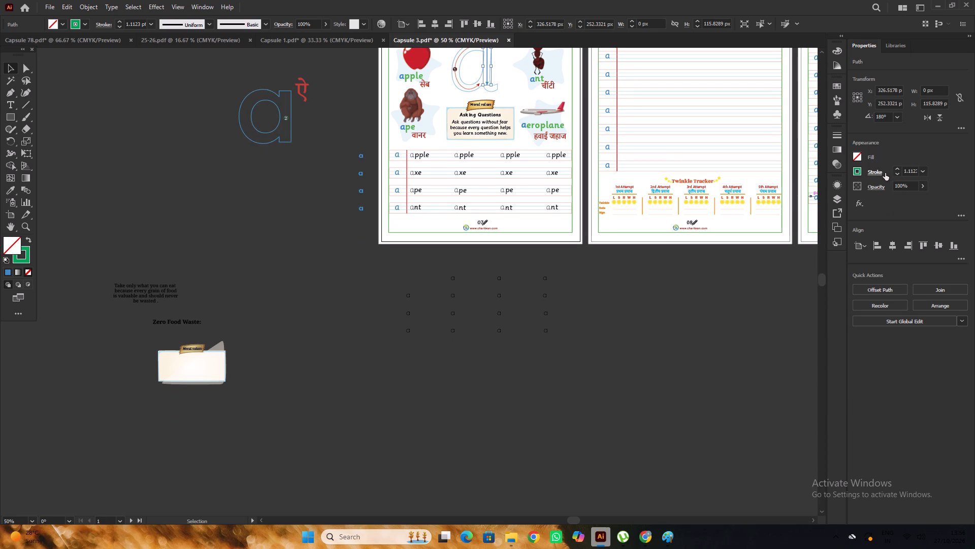
left_click(879, 175)
left_click(858, 287)
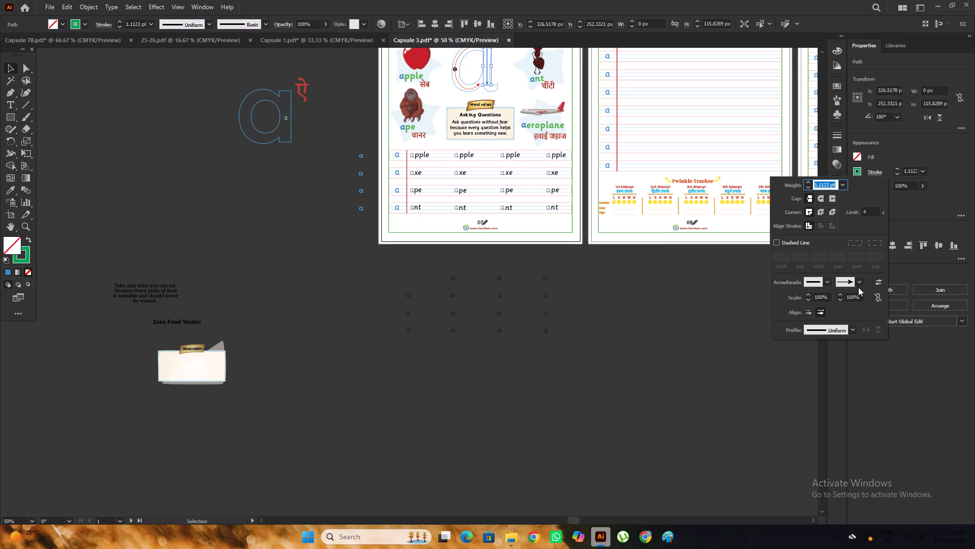
left_click(859, 283)
scroll(814, 335, "up", 5)
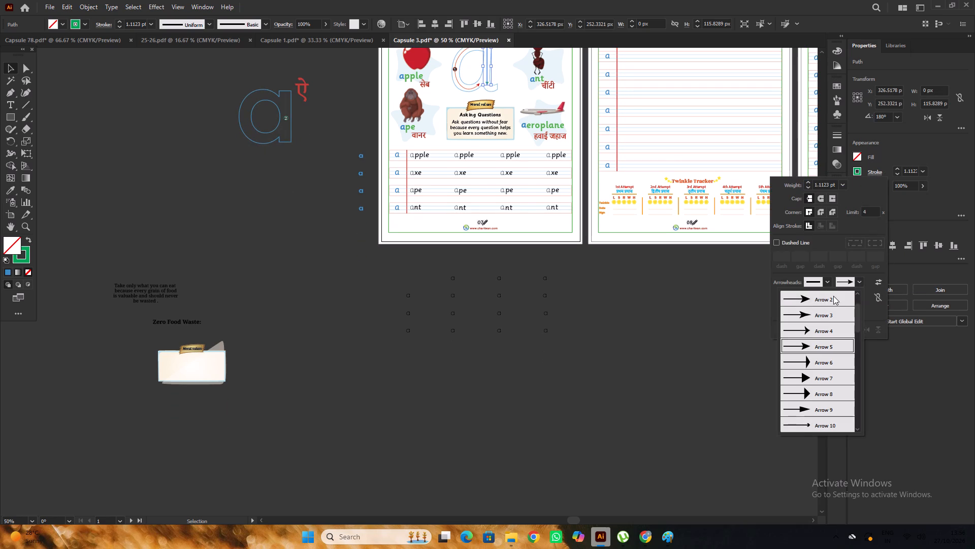
left_click(829, 299)
double_click(683, 332)
scroll(682, 330, "up", 6)
scroll(490, 139, "up", 3, "alt")
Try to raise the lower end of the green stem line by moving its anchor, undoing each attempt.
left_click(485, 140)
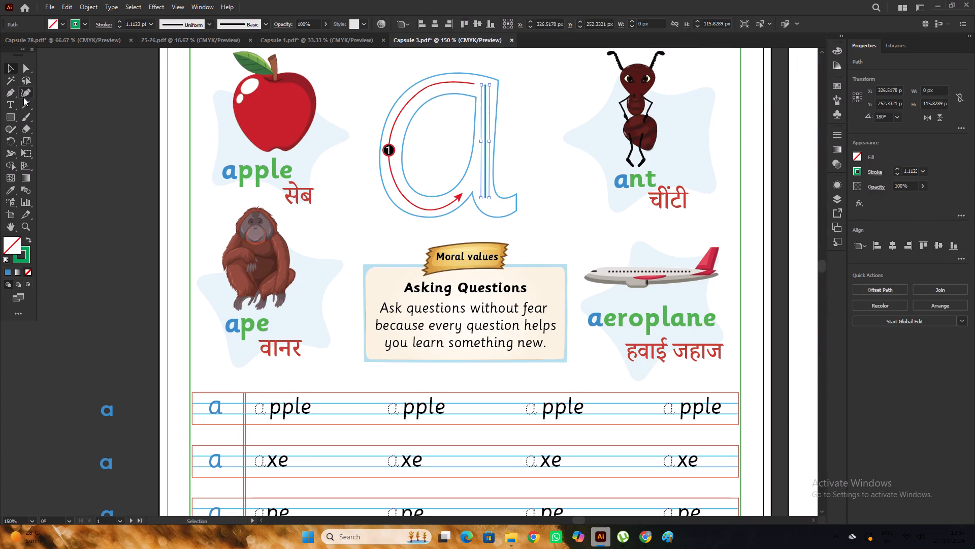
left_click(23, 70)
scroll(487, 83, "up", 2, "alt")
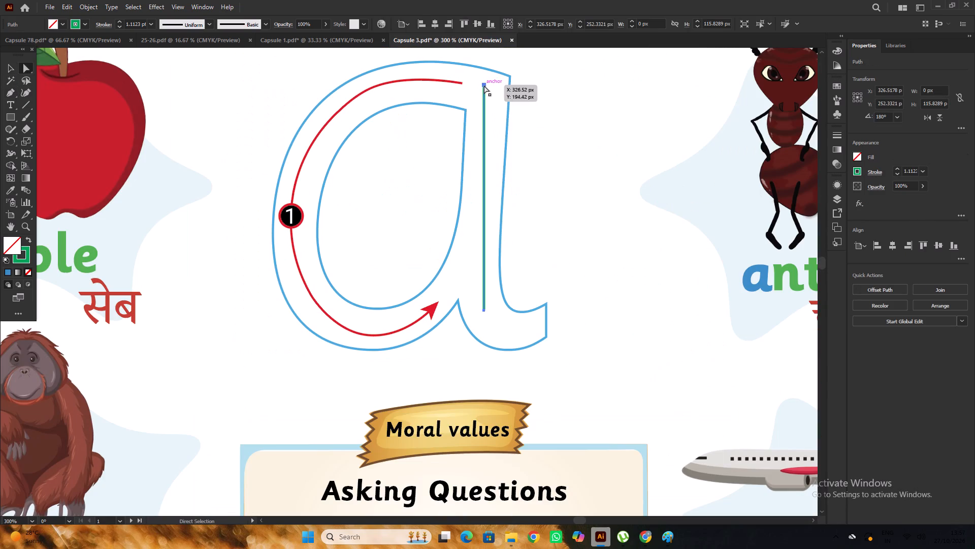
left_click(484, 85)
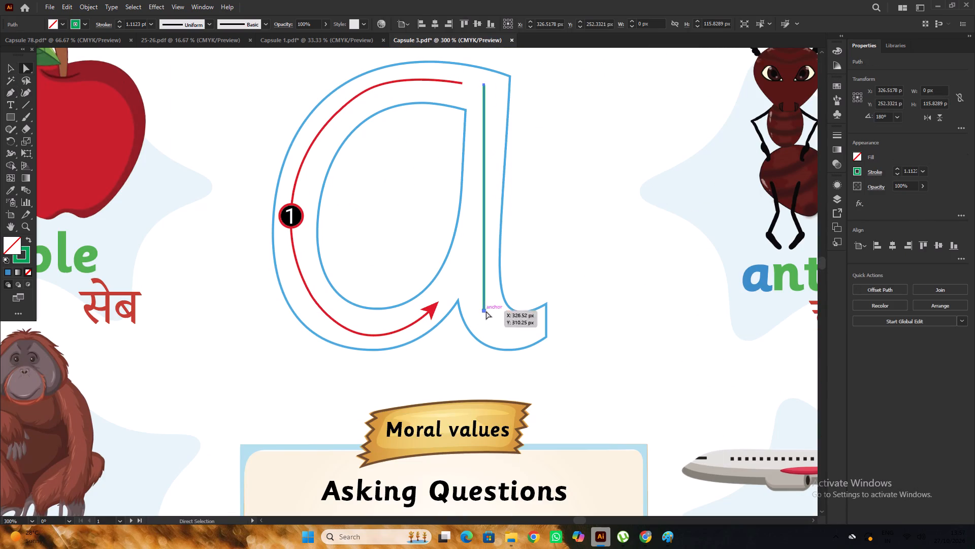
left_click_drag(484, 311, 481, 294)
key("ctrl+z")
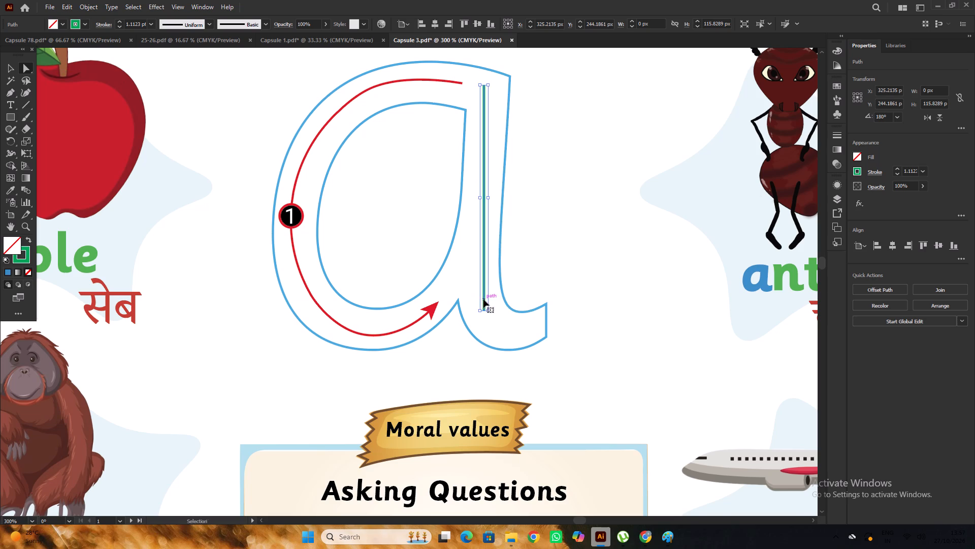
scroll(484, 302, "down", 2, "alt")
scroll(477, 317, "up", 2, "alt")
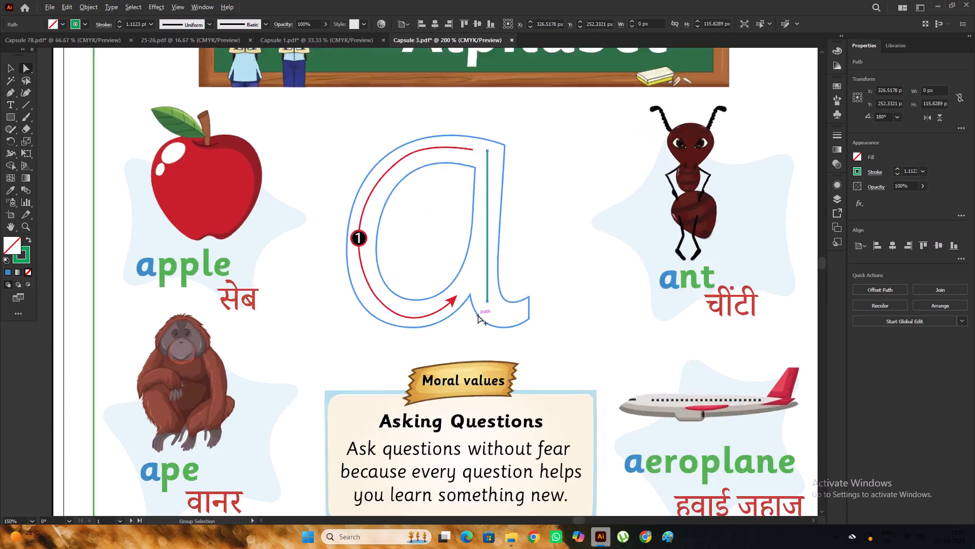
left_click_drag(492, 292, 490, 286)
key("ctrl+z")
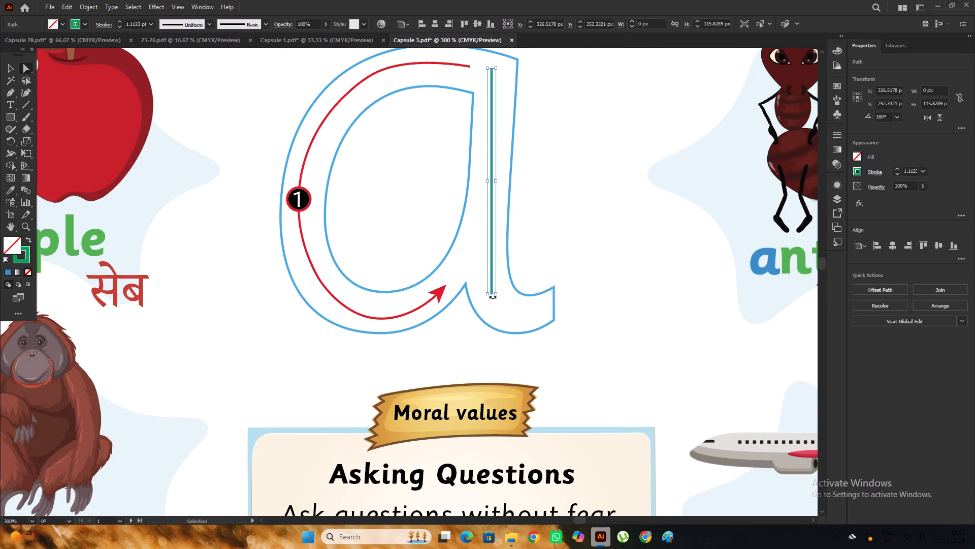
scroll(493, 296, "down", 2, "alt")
Shorten the green stem line from its lower end to about 92 px high.
left_click(142, 175)
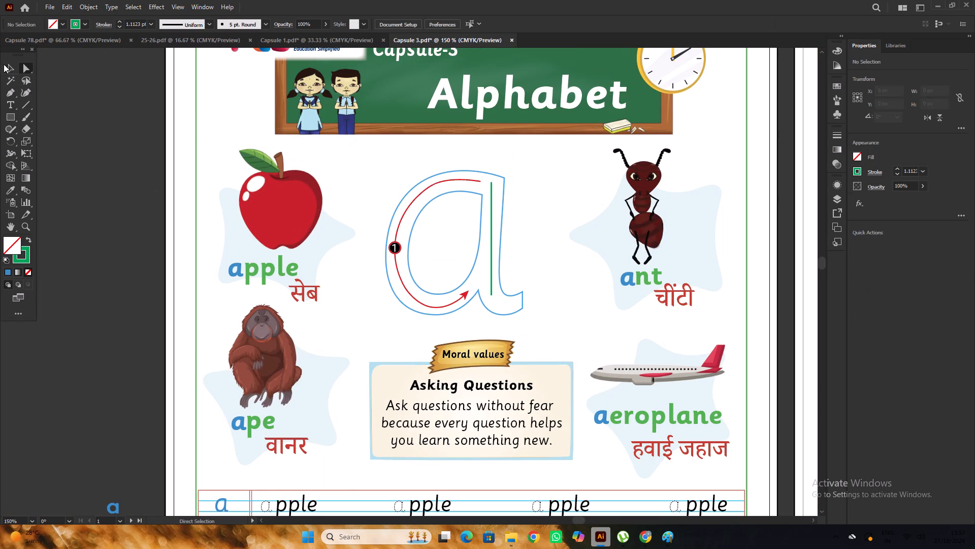
left_click(4, 64)
left_click(10, 62)
left_click(491, 260)
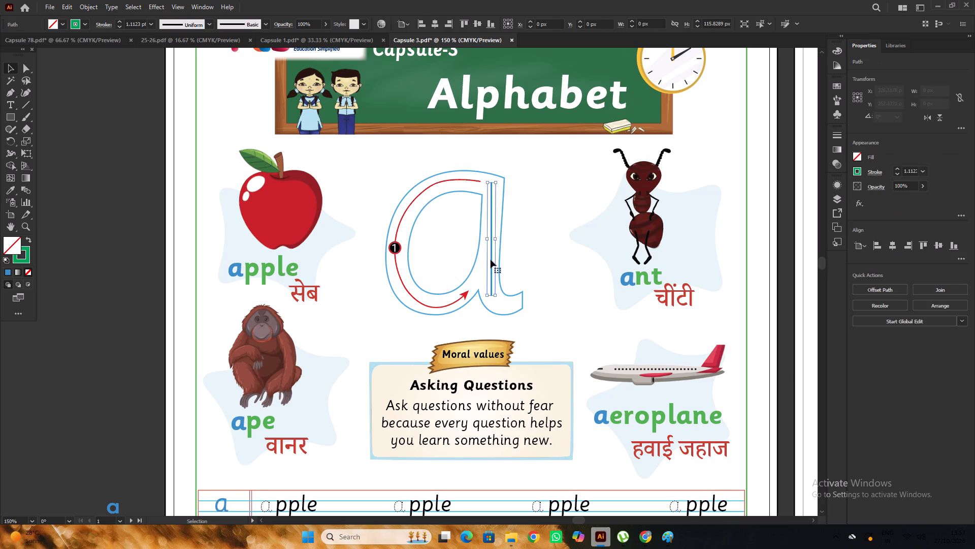
scroll(491, 261, "up", 1, "alt")
left_click_drag(490, 306, 490, 278)
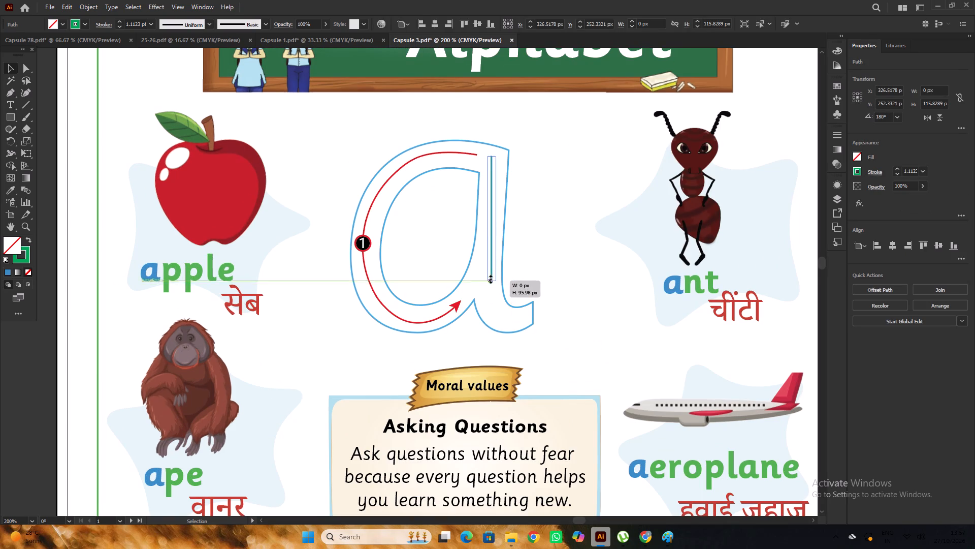
left_click_drag(490, 278, 490, 274)
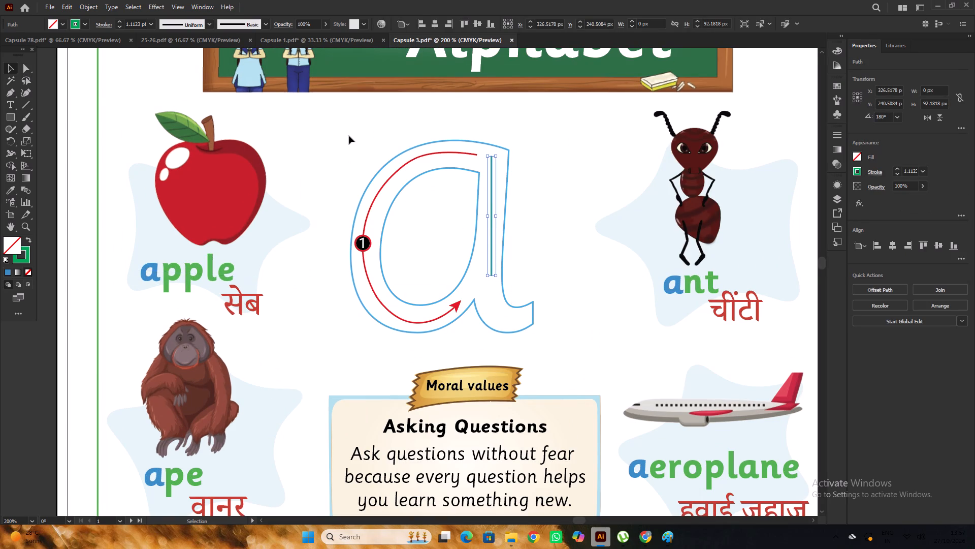
scroll(349, 136, "down", 8)
left_click(5, 71)
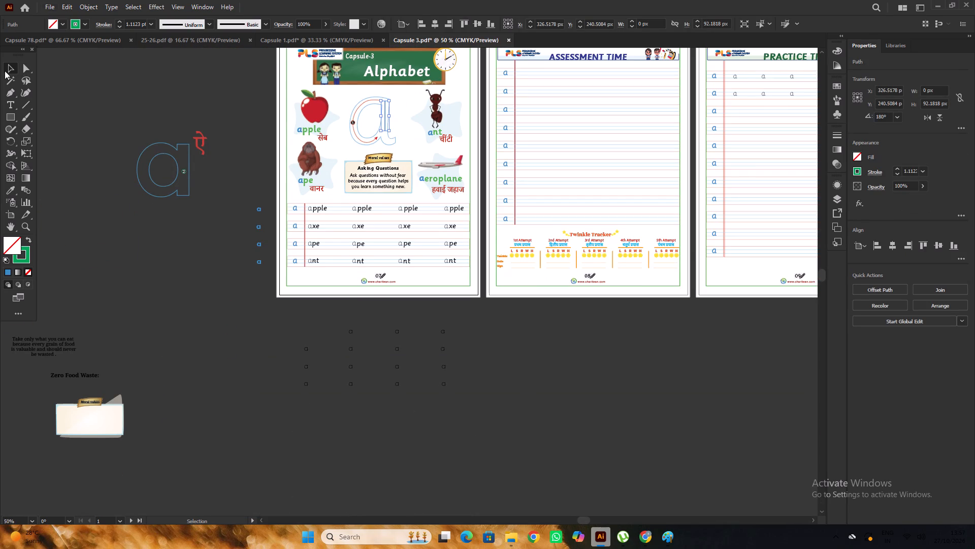
left_click(78, 87)
Look over Capsule 3's Assessment Time, Practice Time and Recall Time pages.
key("space")
key("space")
key("space")
key("space")
key("space")
key("space")
key("space")
key("space")
key("space")
key("space")
key("space")
key("space")
key("space")
key("space")
key("space")
key("space")
key("space")
key("space")
key("space")
key("space")
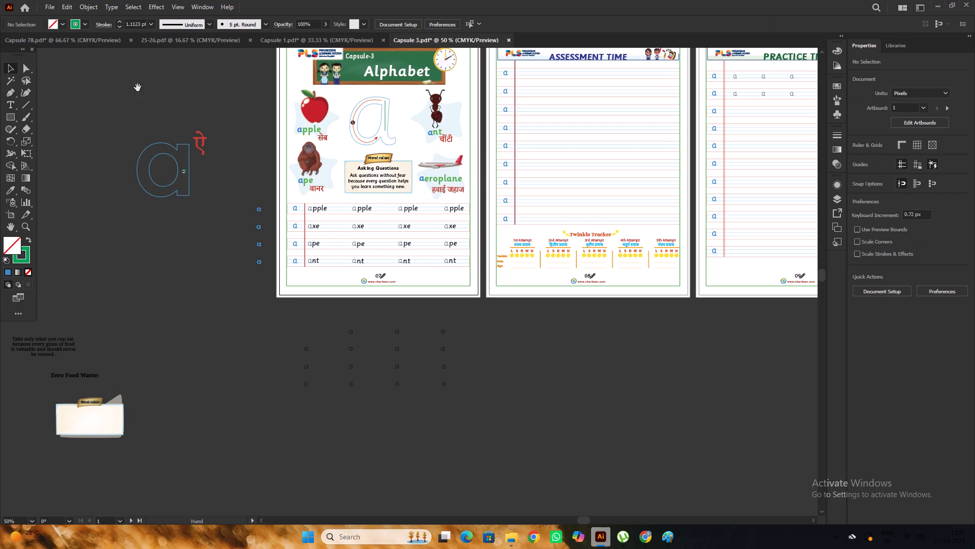
left_click_drag(135, 87, 55, 88)
left_click_drag(403, 150, 204, 141)
left_click_drag(522, 151, 474, 180)
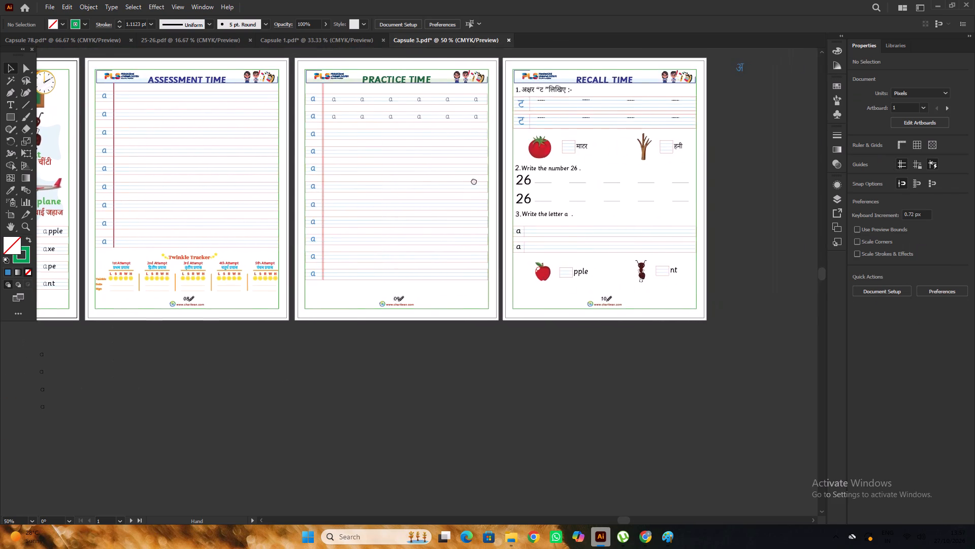
left_click_drag(474, 180, 589, 172)
left_click_drag(234, 156, 420, 137)
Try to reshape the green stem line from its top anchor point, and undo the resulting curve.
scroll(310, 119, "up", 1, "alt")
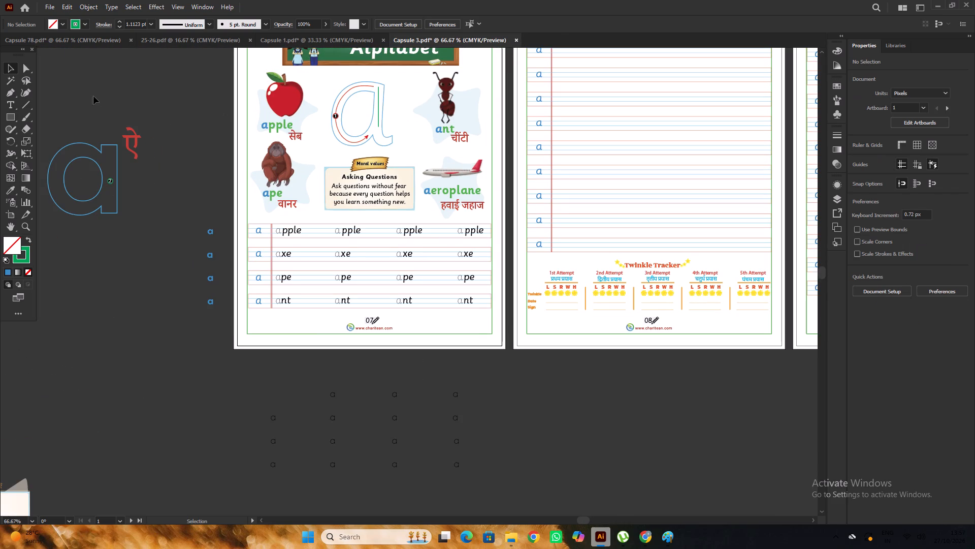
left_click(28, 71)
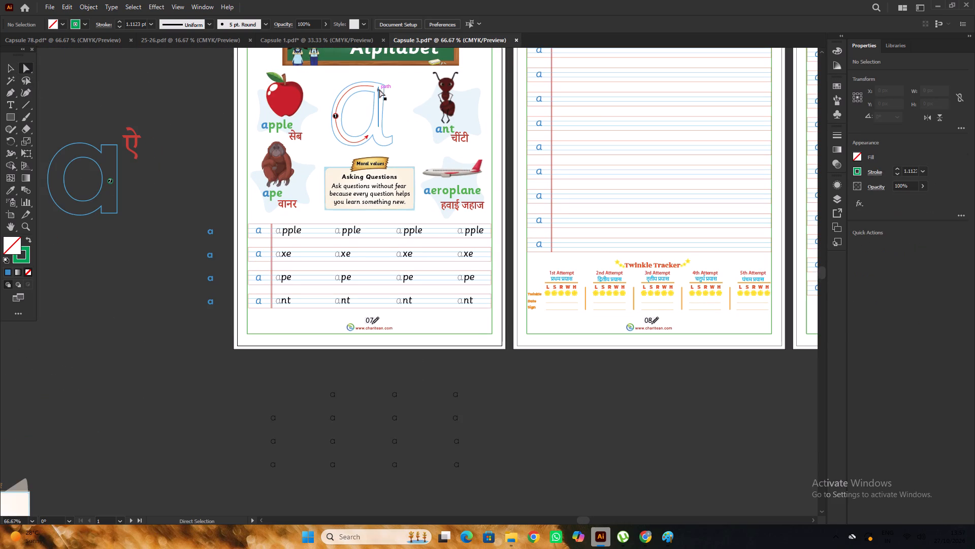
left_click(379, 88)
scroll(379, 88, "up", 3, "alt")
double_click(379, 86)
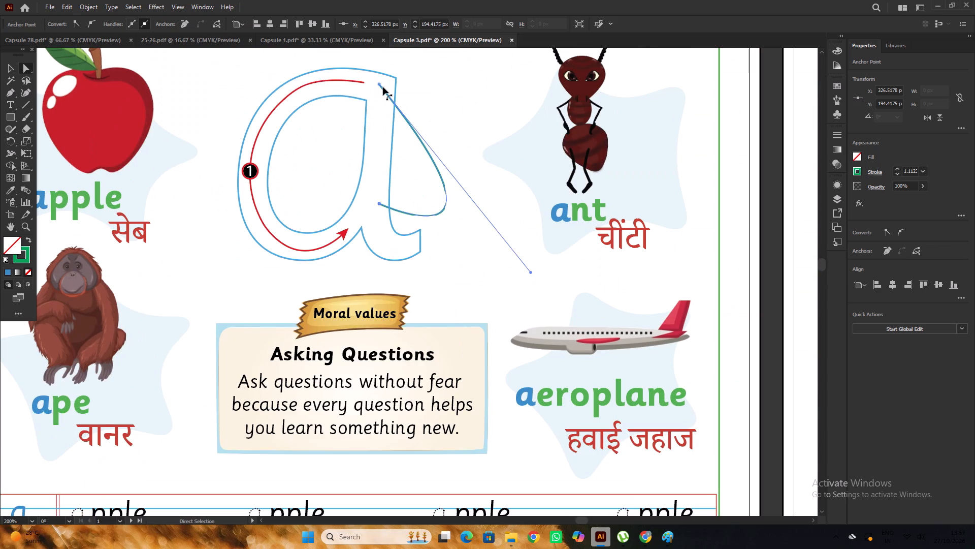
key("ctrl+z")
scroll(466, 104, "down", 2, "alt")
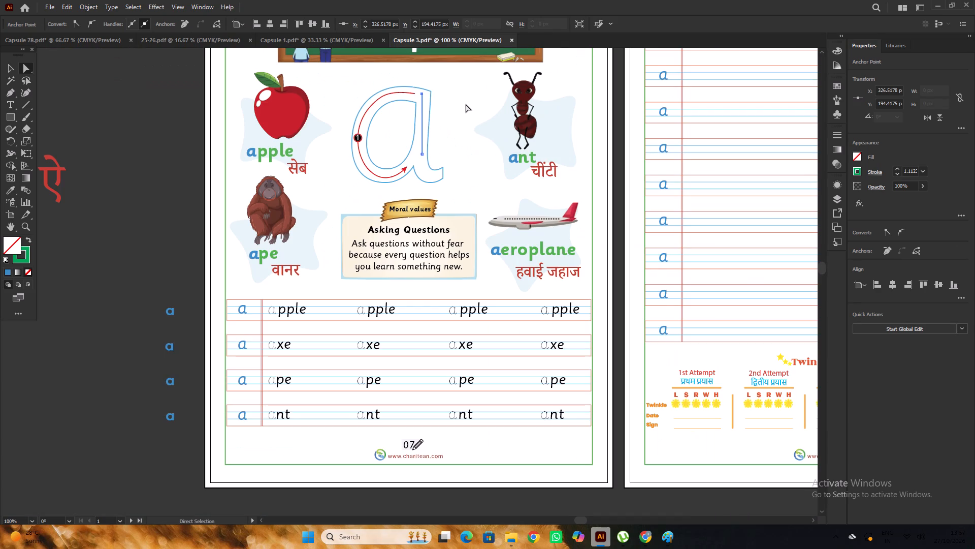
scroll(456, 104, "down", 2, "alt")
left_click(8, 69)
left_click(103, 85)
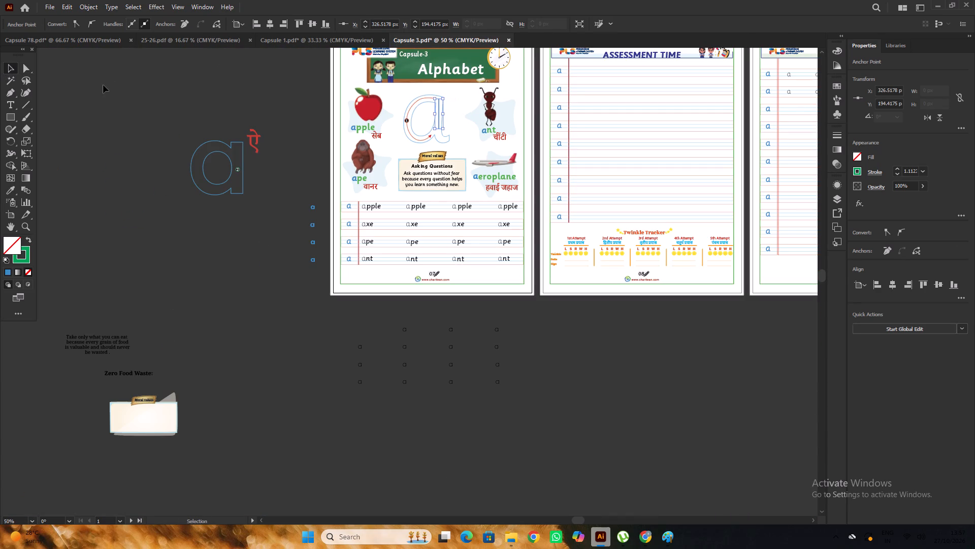
Delete the green border rectangle around the content of the Recall Time page.
scroll(103, 85, "down", 3, "alt")
key("space")
key("space")
left_click_drag(381, 205, 391, 256)
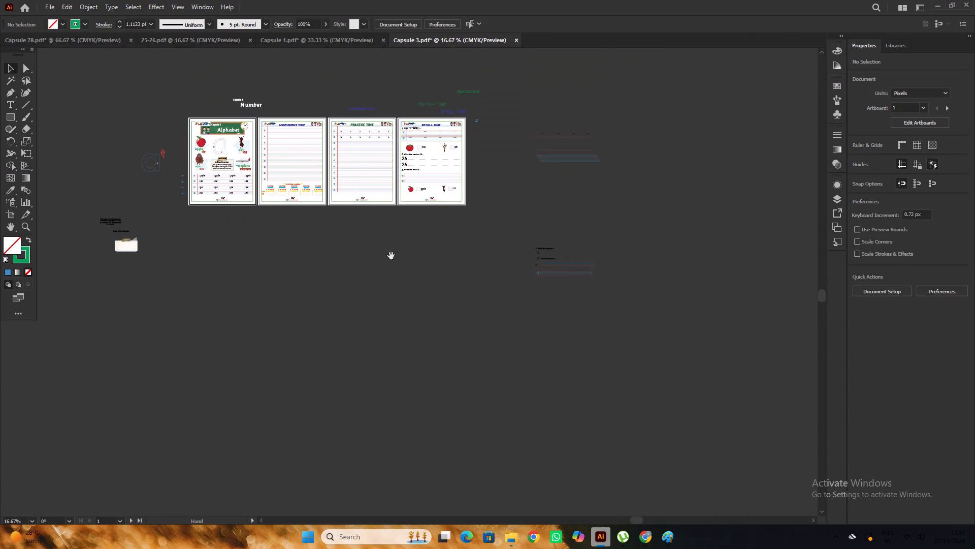
left_click_drag(391, 256, 391, 255)
scroll(435, 218, "up", 2)
scroll(442, 207, "up", 2, "alt")
scroll(498, 212, "up", 2)
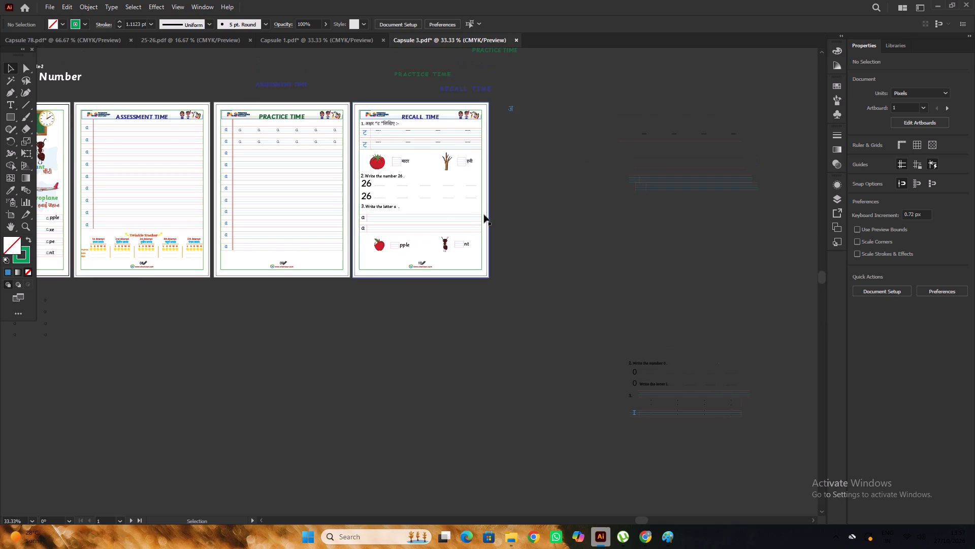
scroll(482, 210, "up", 2, "alt")
left_click(482, 210)
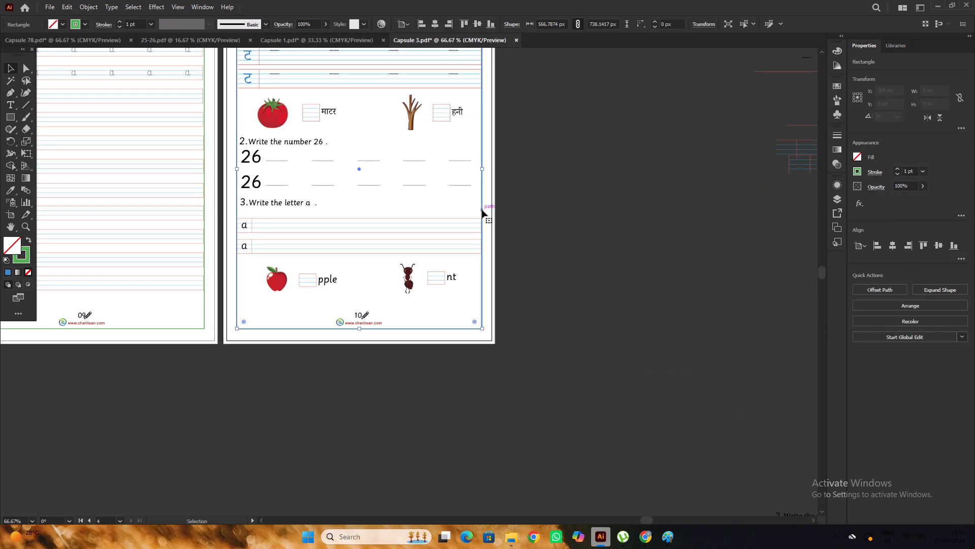
key("Delete")
scroll(565, 209, "down", 1, "alt")
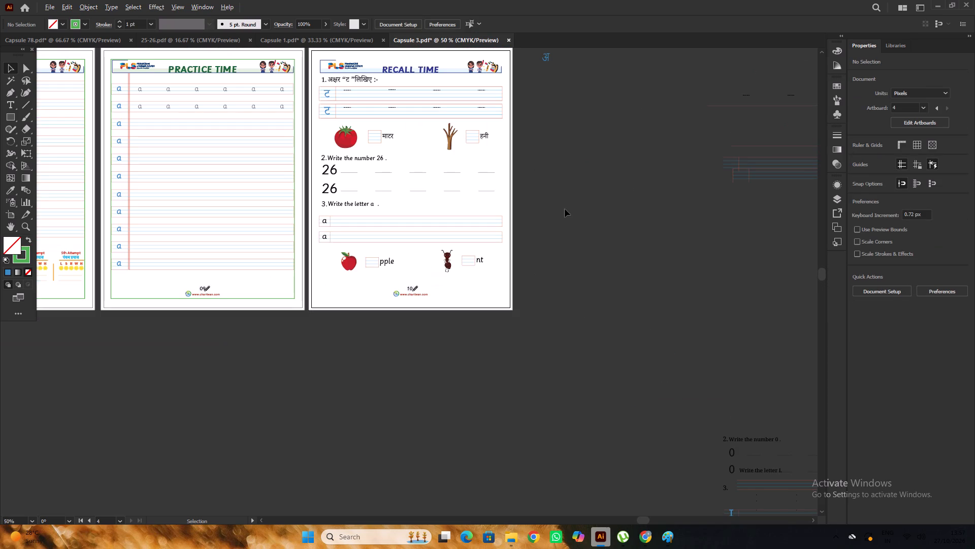
Check the India vs New Zealand live cricket stream in Chrome and return to the Capsule 3 document.
left_click(645, 533)
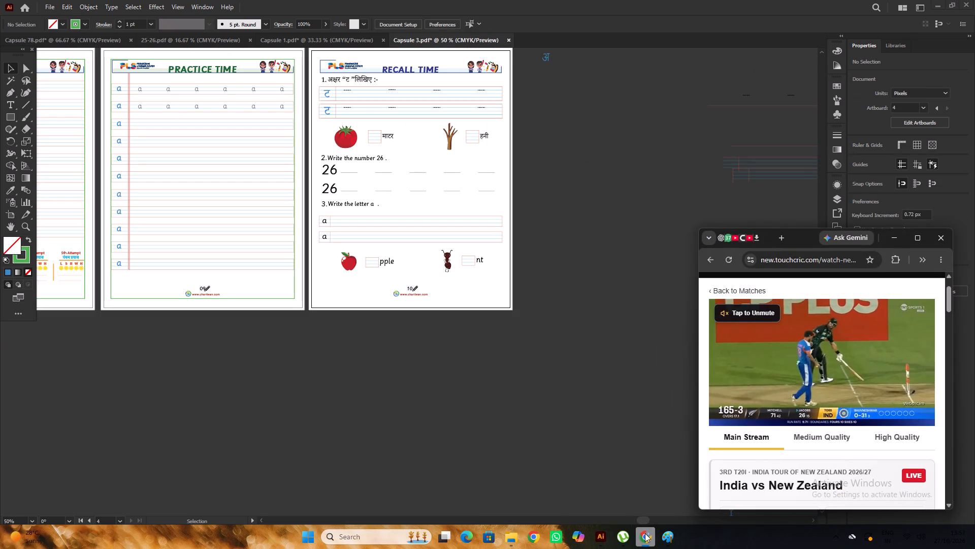
left_click(645, 533)
scroll(631, 401, "down", 2, "alt")
left_click(636, 538)
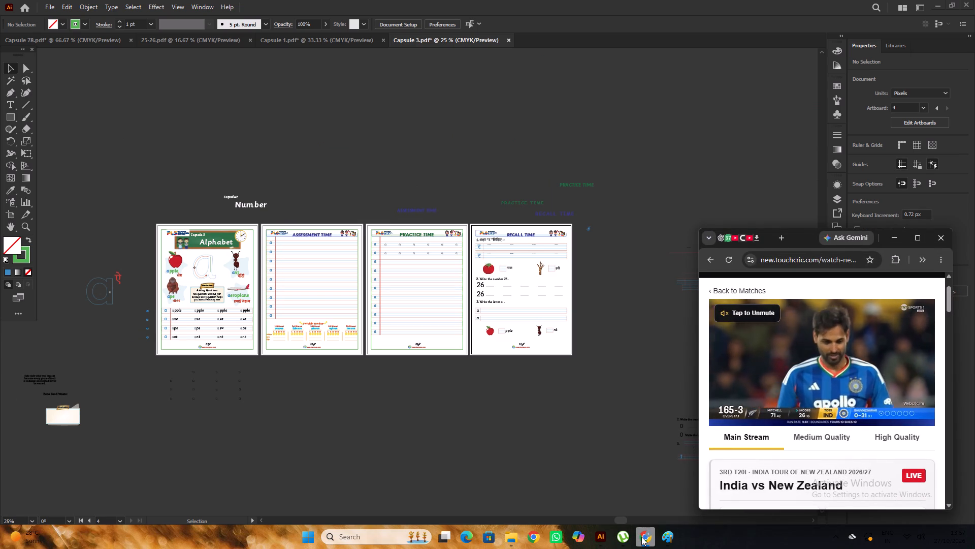
left_click(641, 537)
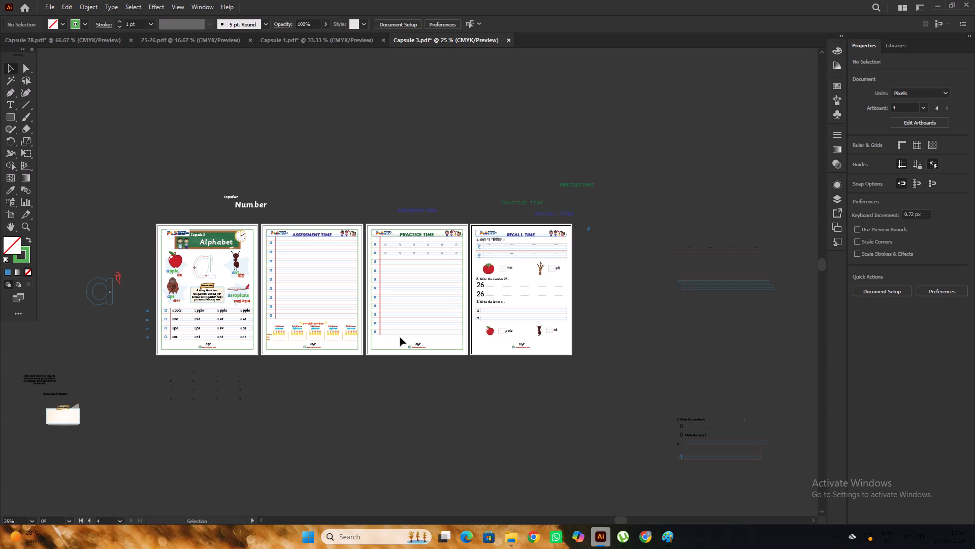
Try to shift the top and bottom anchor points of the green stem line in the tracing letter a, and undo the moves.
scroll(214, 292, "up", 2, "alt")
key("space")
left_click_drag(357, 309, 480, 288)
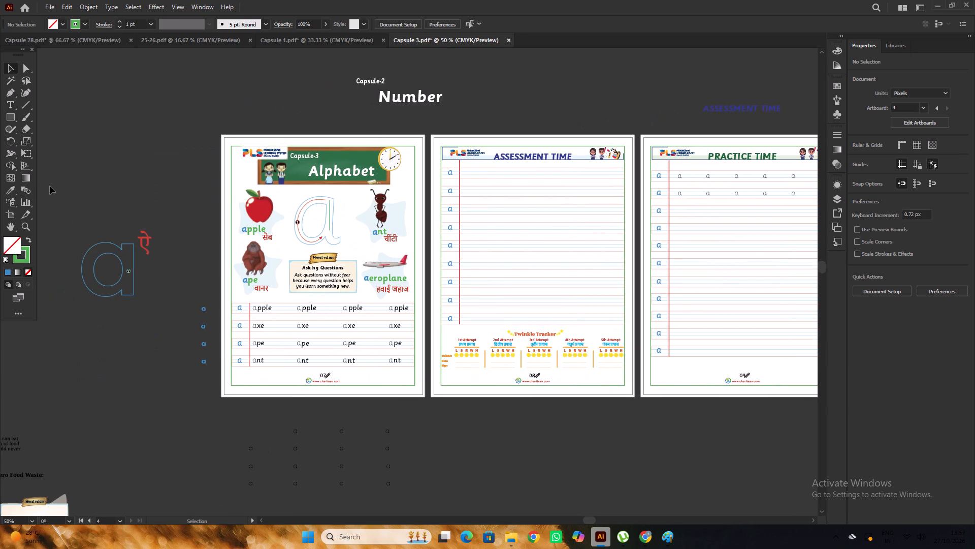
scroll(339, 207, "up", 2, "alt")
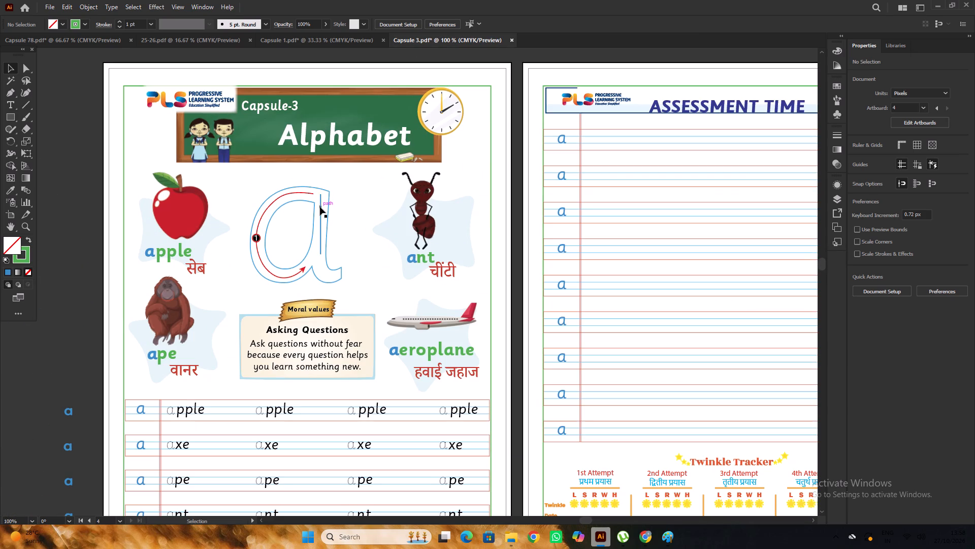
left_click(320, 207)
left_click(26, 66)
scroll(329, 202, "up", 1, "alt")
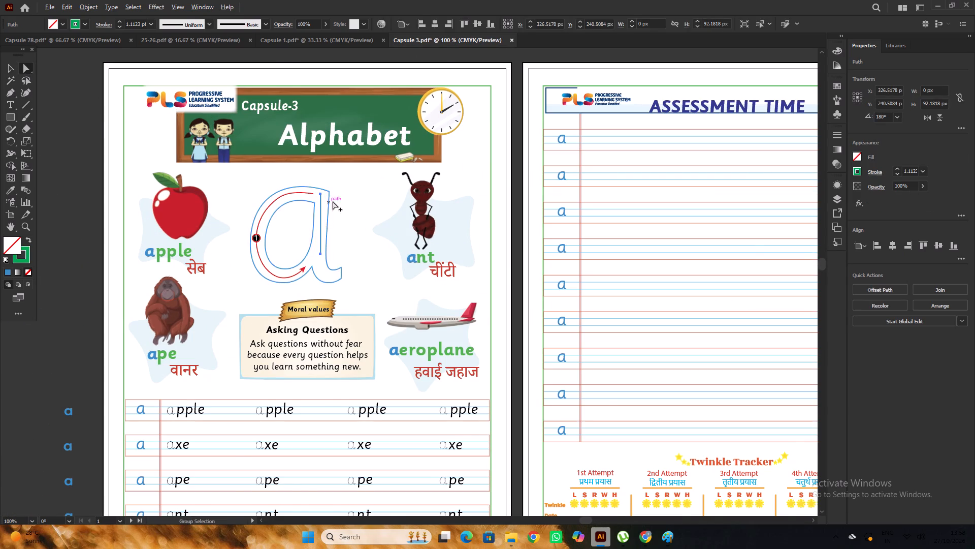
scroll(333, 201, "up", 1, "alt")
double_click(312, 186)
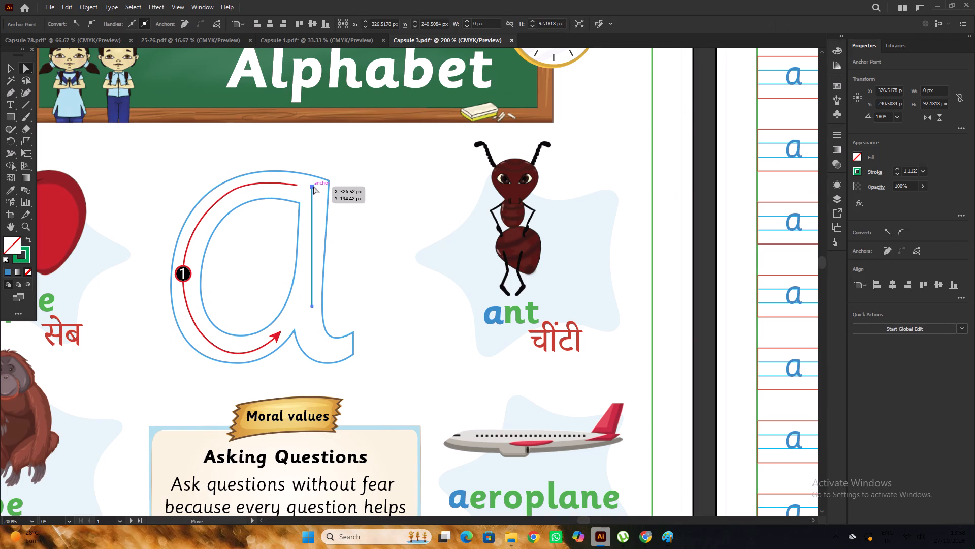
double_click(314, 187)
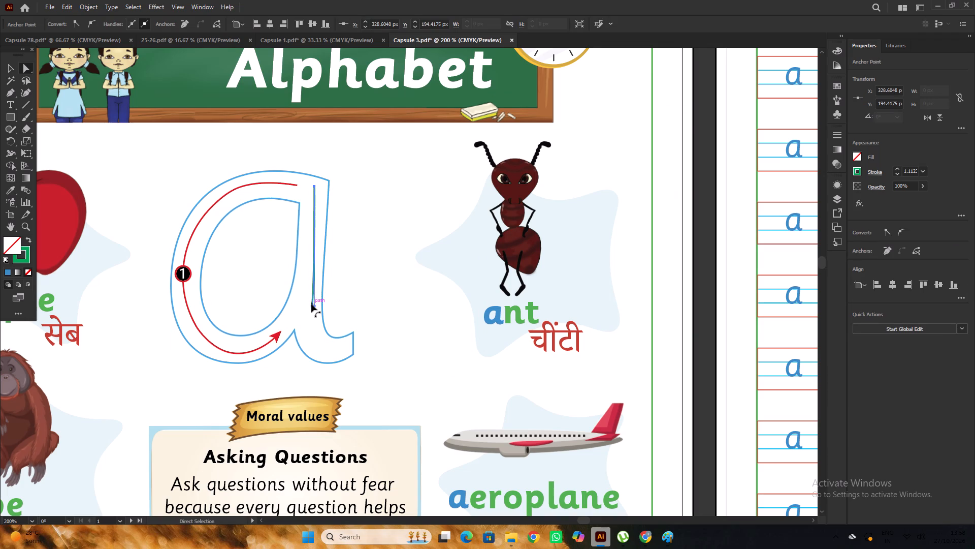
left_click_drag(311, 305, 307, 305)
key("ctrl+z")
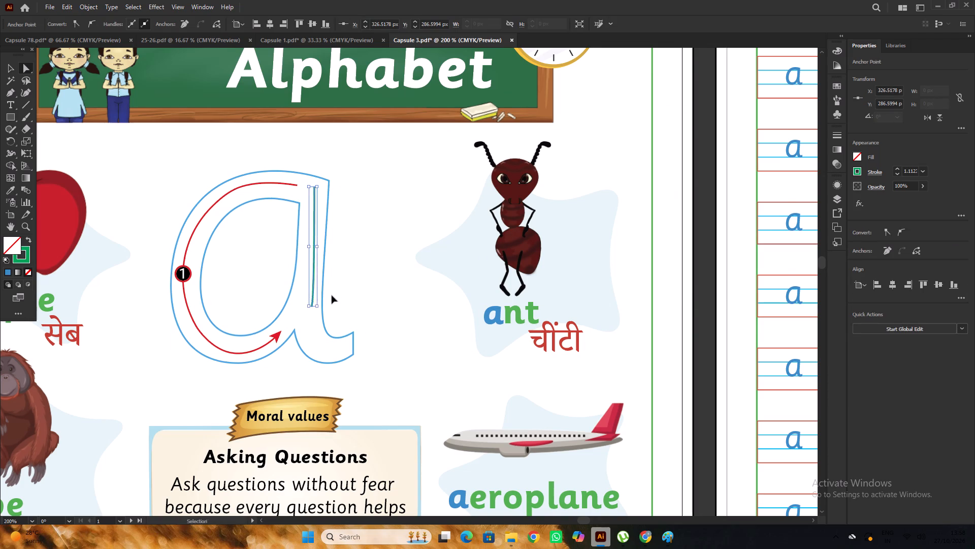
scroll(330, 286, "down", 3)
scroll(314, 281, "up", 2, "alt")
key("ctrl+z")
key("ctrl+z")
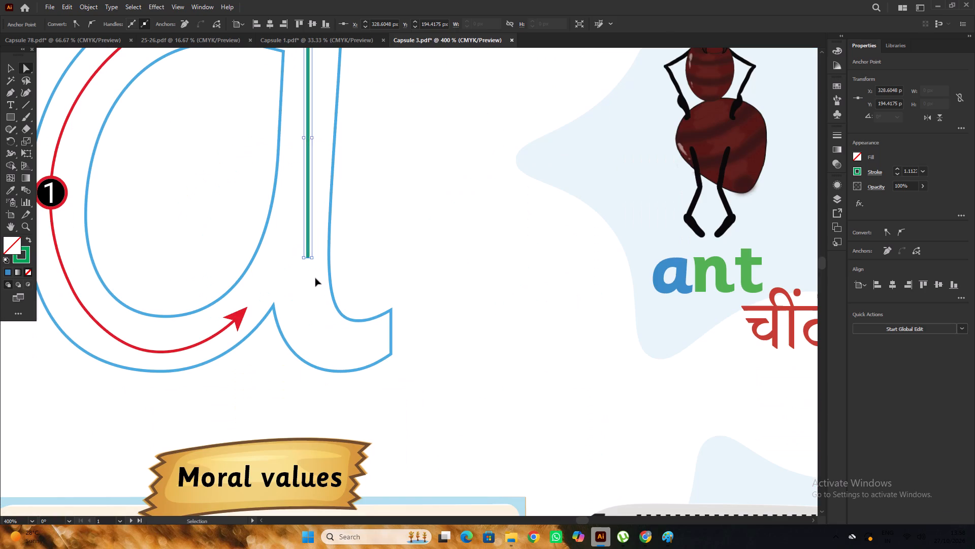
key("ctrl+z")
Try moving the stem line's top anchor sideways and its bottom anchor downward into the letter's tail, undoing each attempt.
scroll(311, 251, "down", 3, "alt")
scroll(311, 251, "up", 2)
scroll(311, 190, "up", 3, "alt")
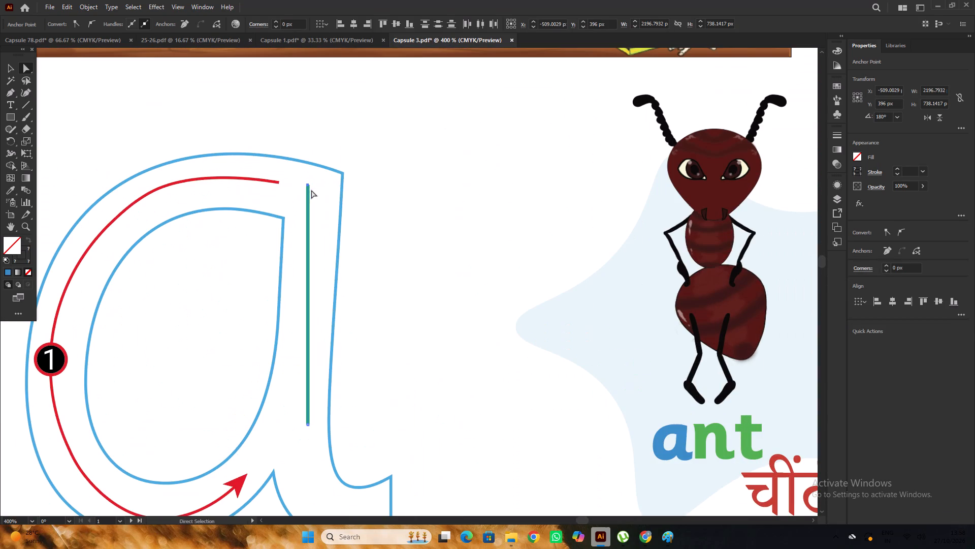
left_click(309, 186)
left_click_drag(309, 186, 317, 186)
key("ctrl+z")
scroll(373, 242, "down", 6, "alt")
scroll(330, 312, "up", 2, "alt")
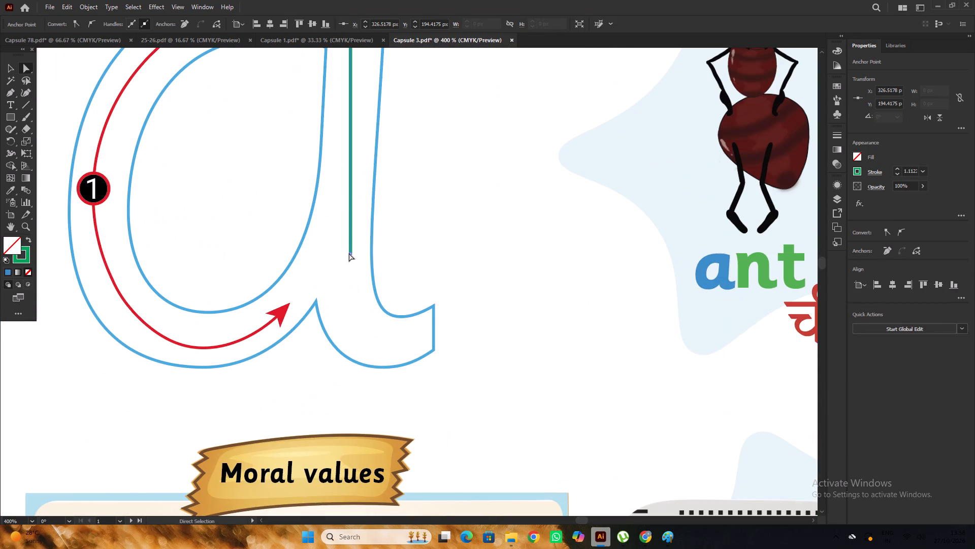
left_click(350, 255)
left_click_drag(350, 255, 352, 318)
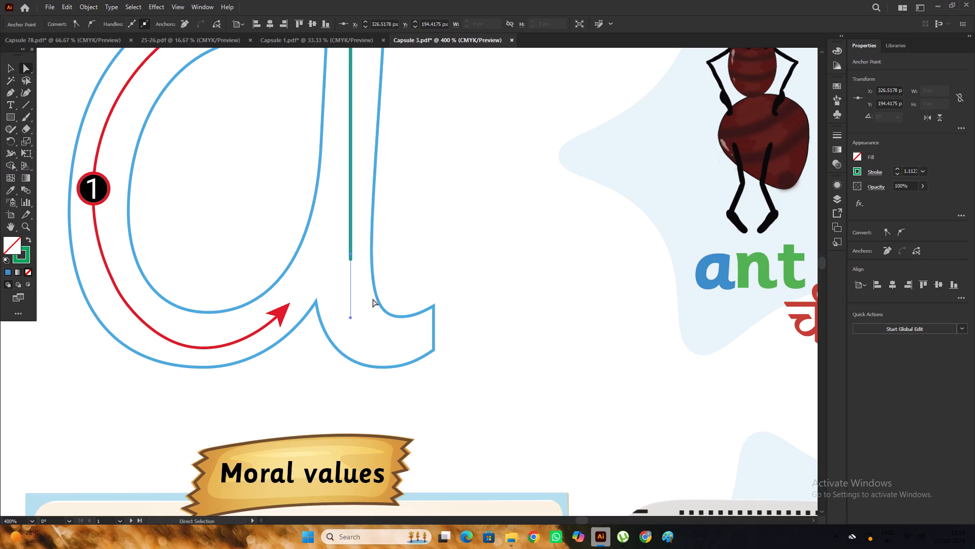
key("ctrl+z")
Move the green stem line out of the tracing letter a to the empty canvas beside the Alphabet page.
scroll(415, 266, "down", 4, "alt")
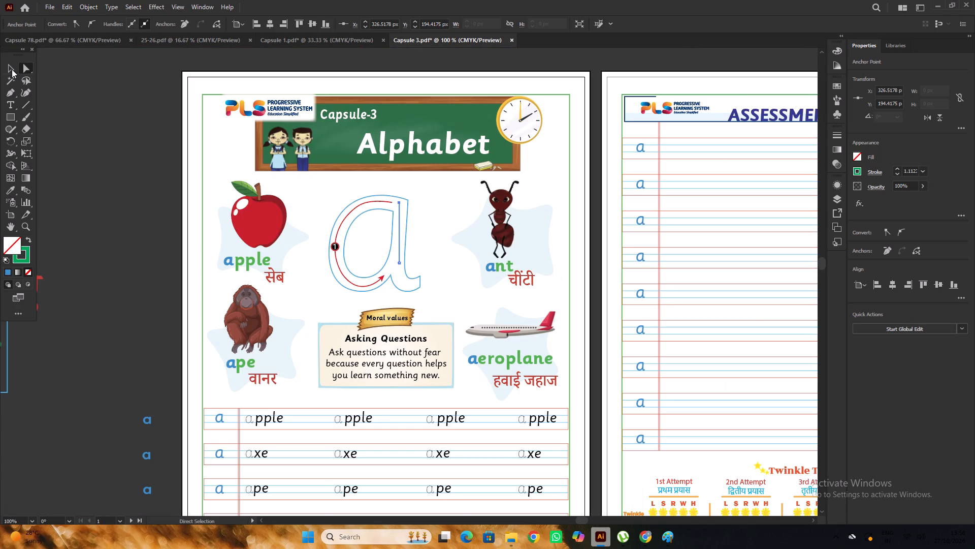
left_click(12, 69)
left_click(62, 130)
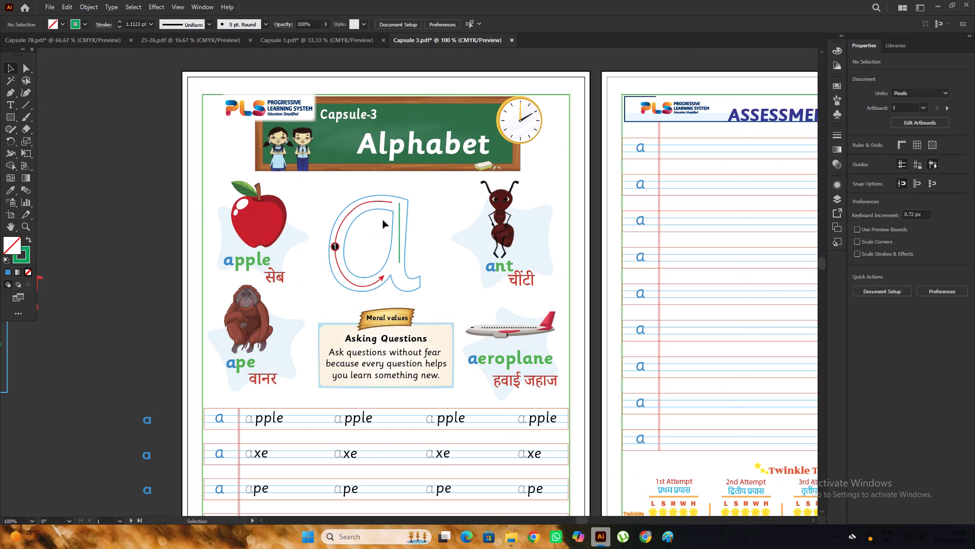
scroll(388, 217, "up", 1, "alt")
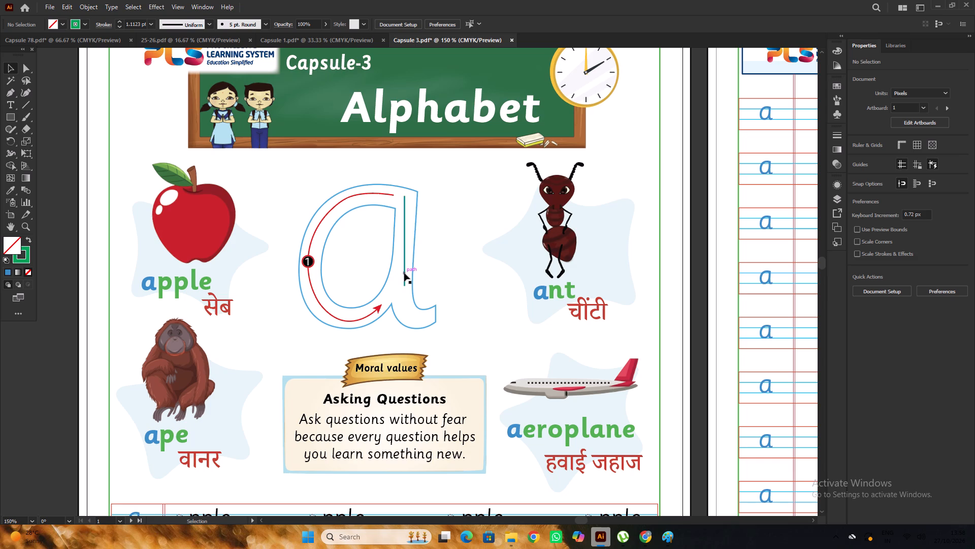
scroll(405, 271, "down", 1, "alt")
left_click_drag(405, 267, 112, 243)
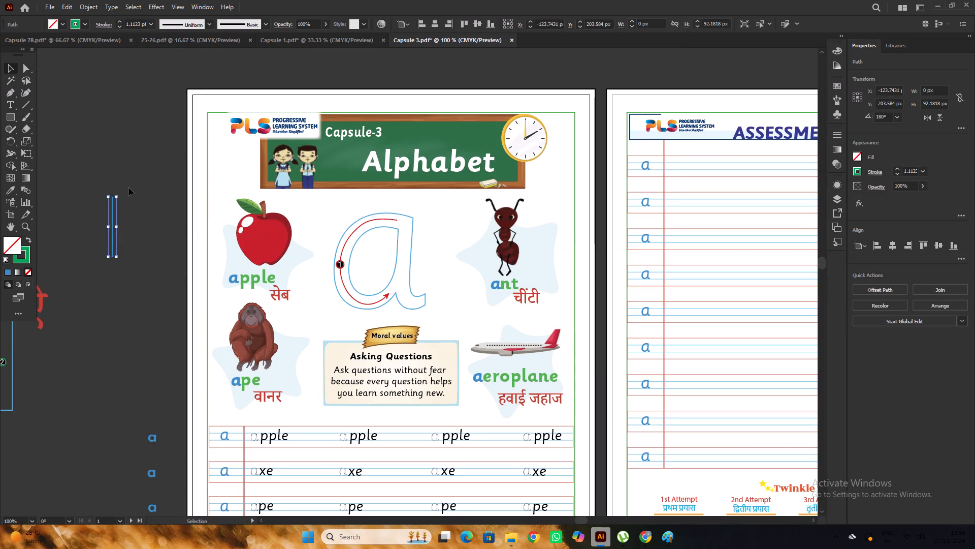
left_click(128, 188)
Place a copy of the blue tracing letter a outline beside the Alphabet page, directly below the old letter a.
scroll(401, 250, "down", 2, "alt")
left_click_drag(406, 252, 203, 369)
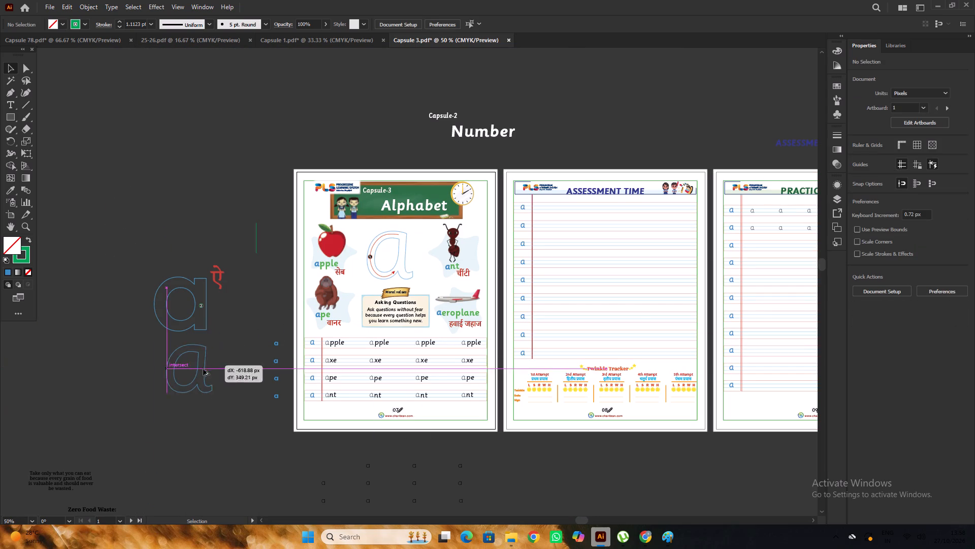
left_click_drag(203, 369, 202, 376)
scroll(235, 297, "down", 7)
left_click(243, 254)
scroll(243, 254, "down", 2)
scroll(205, 268, "up", 1, "alt")
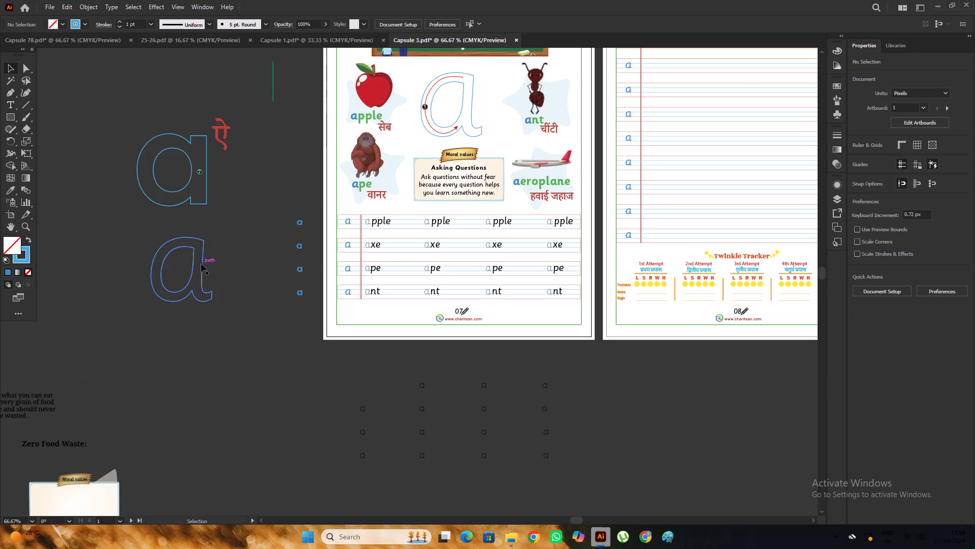
left_click(201, 264)
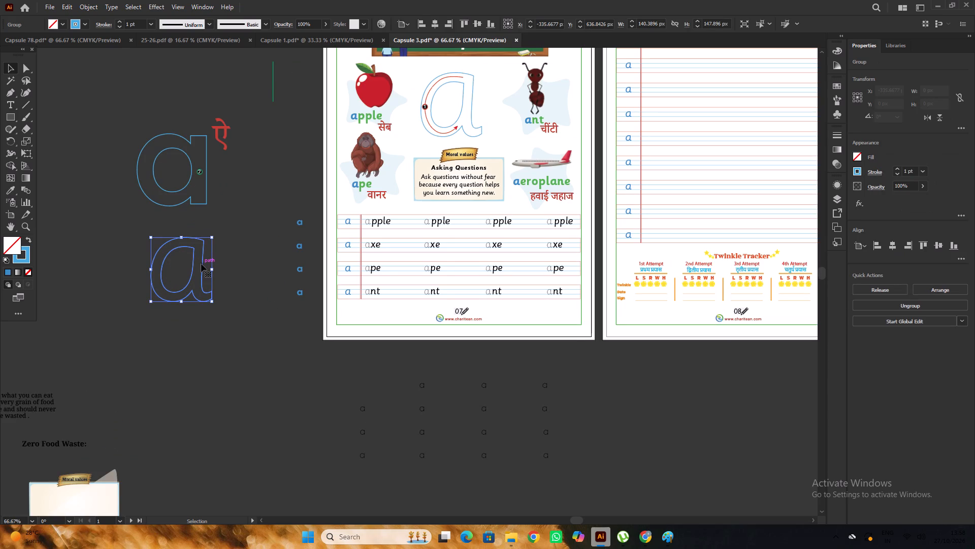
left_click(226, 253)
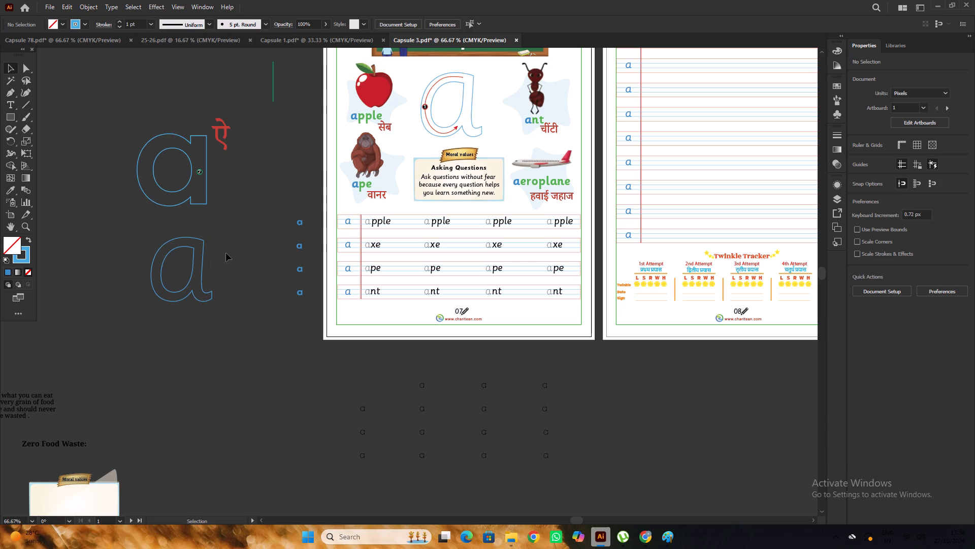
Check the India vs New Zealand live cricket stream in Chrome and return to the Capsule 3 document.
scroll(226, 253, "down", 5)
left_click(644, 533)
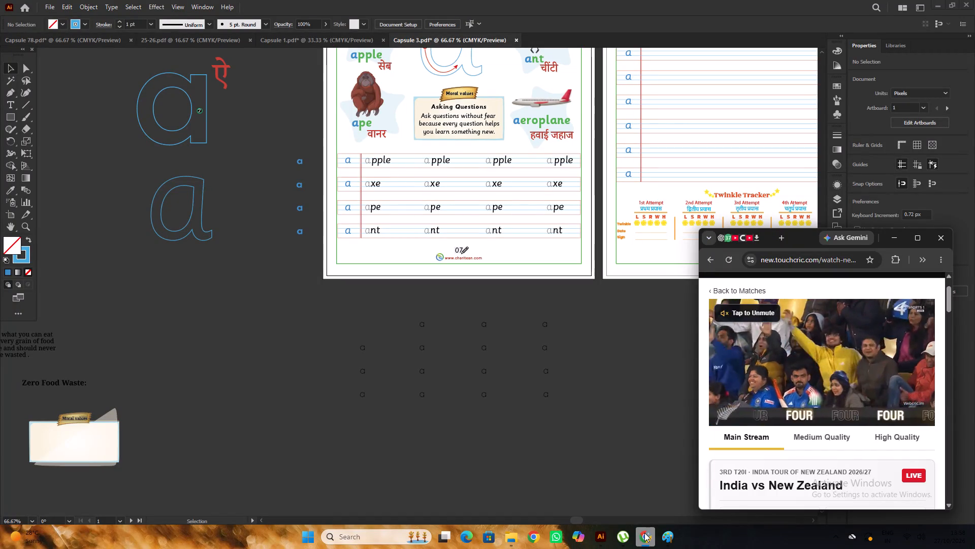
left_click(644, 533)
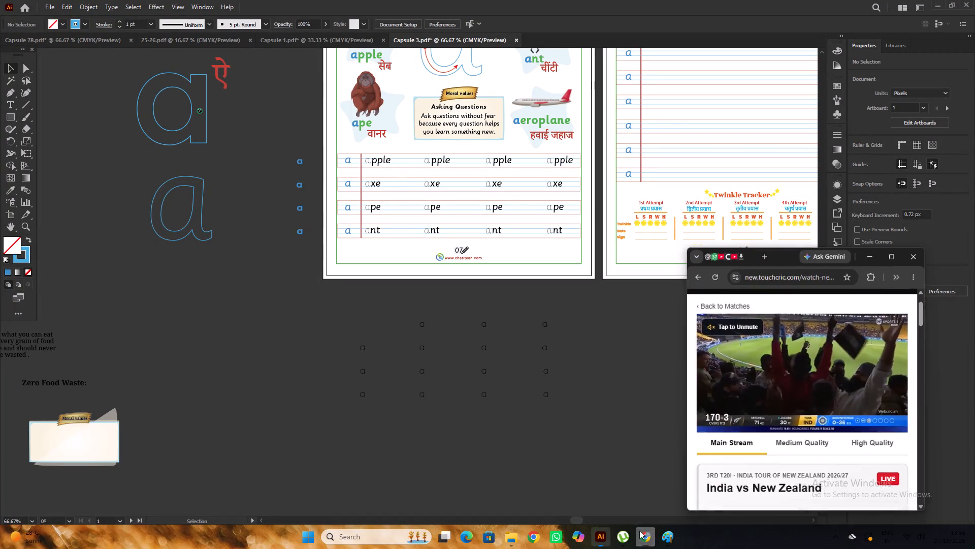
Look over Capsule 3's pages from the Alphabet page through Assessment Time and Practice Time to Recall Time.
scroll(452, 420, "up", 2)
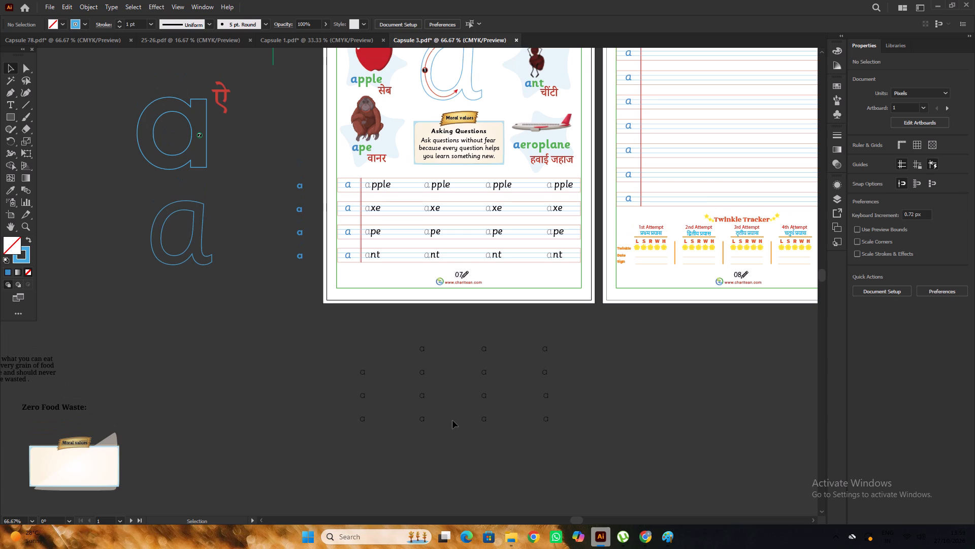
scroll(452, 420, "down", 8)
key("space")
key("space")
key("space")
key("space")
key("space")
key("space")
key("space")
key("space")
key("space")
key("space")
key("space")
key("space")
key("space")
key("space")
key("space")
key("space")
key("space")
key("space")
key("space")
key("space")
left_click_drag(582, 377, 343, 443)
left_click_drag(524, 397, 461, 420)
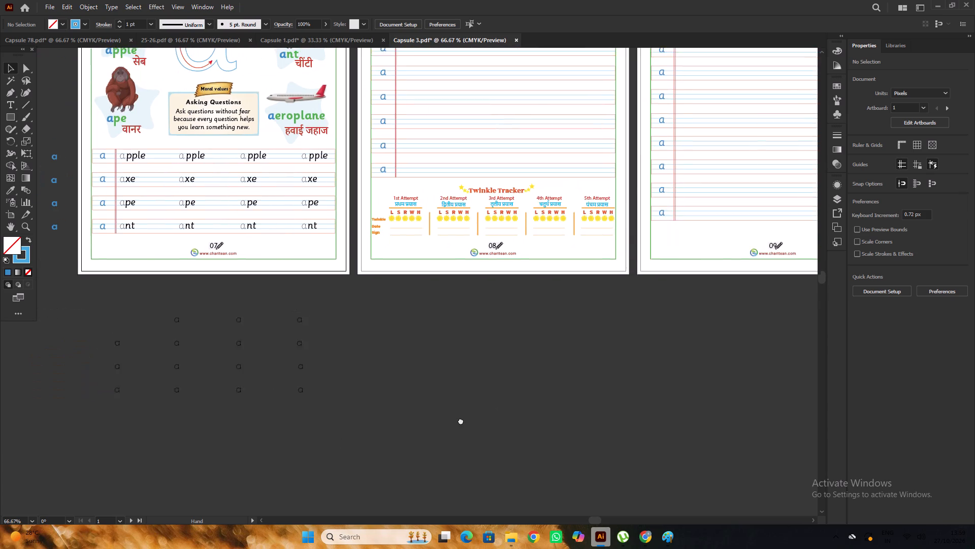
left_click_drag(461, 420, 403, 432)
left_click_drag(574, 397, 447, 423)
left_click_drag(603, 399, 425, 433)
left_click_drag(581, 413, 460, 434)
left_click_drag(526, 430, 475, 433)
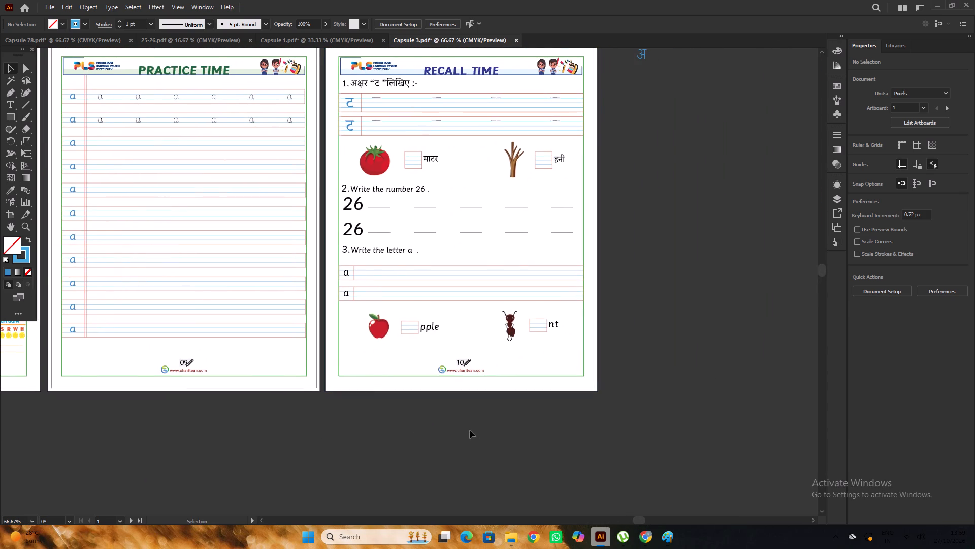
scroll(507, 416, "down", 2, "alt")
scroll(507, 416, "up", 2)
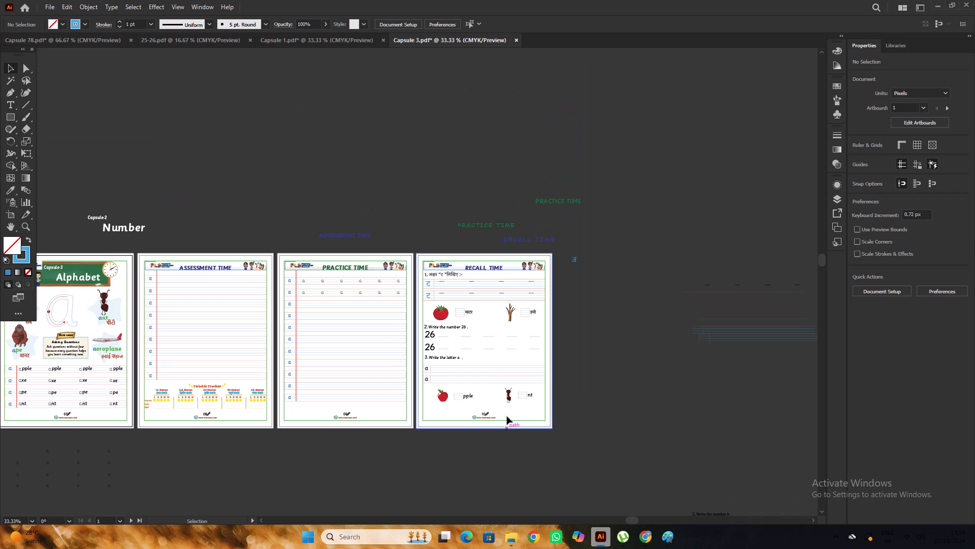
scroll(507, 416, "down", 3)
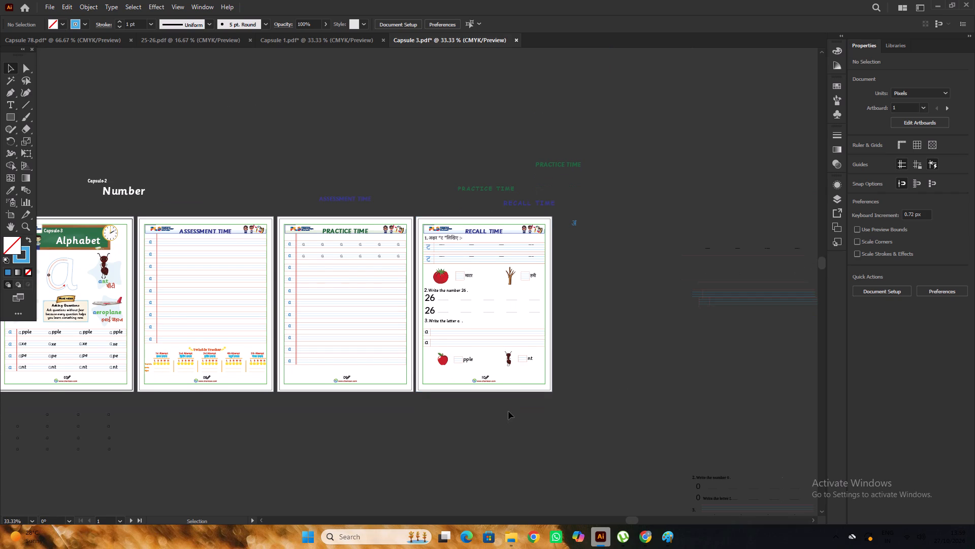
scroll(508, 411, "down", 6)
Start opening another file and look through the capsule PDFs in the PRINT FINAL folder.
left_click(44, 9)
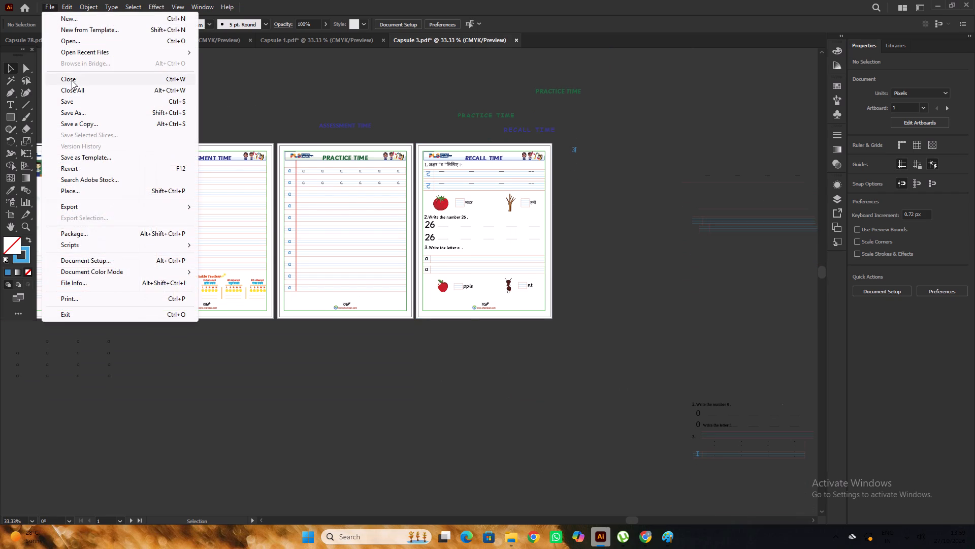
left_click(68, 40)
scroll(456, 249, "down", 5)
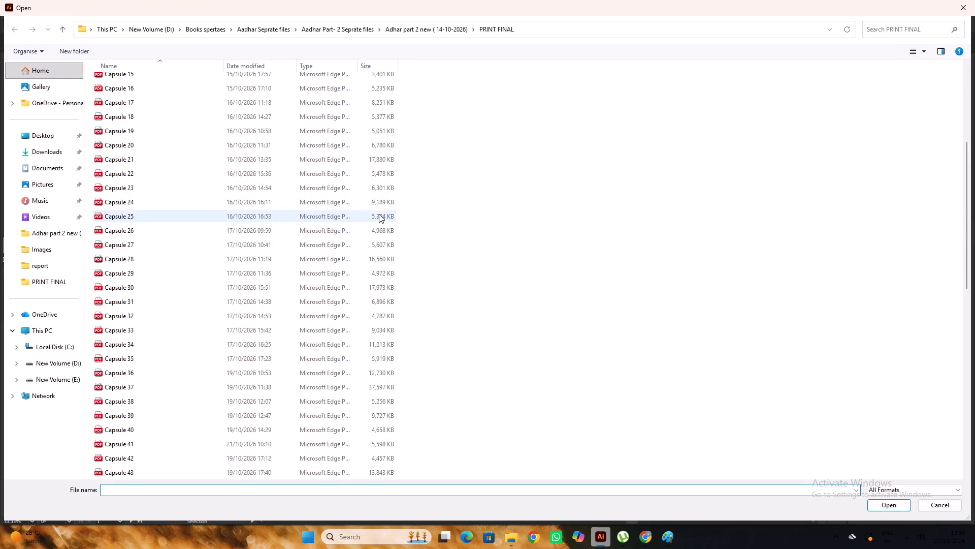
scroll(379, 214, "up", 4)
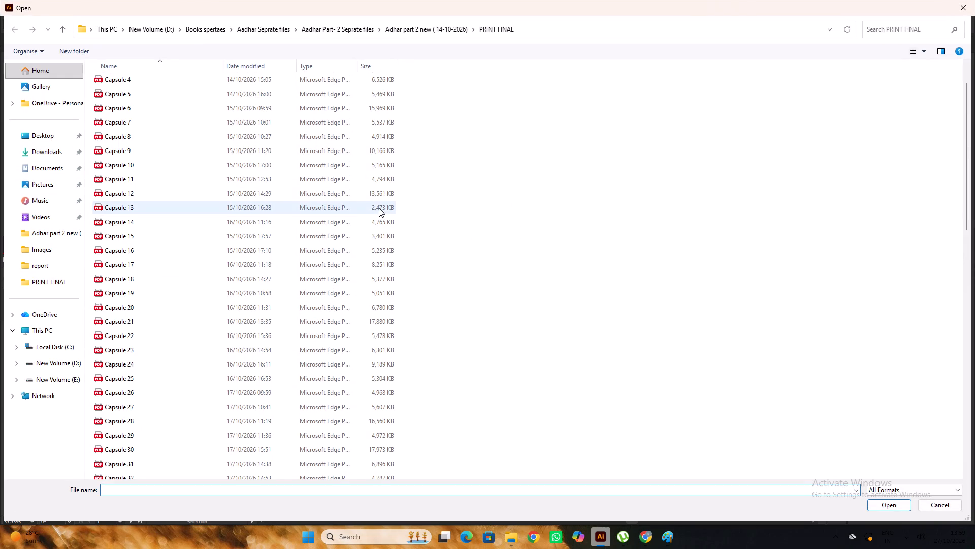
scroll(379, 208, "down", 11)
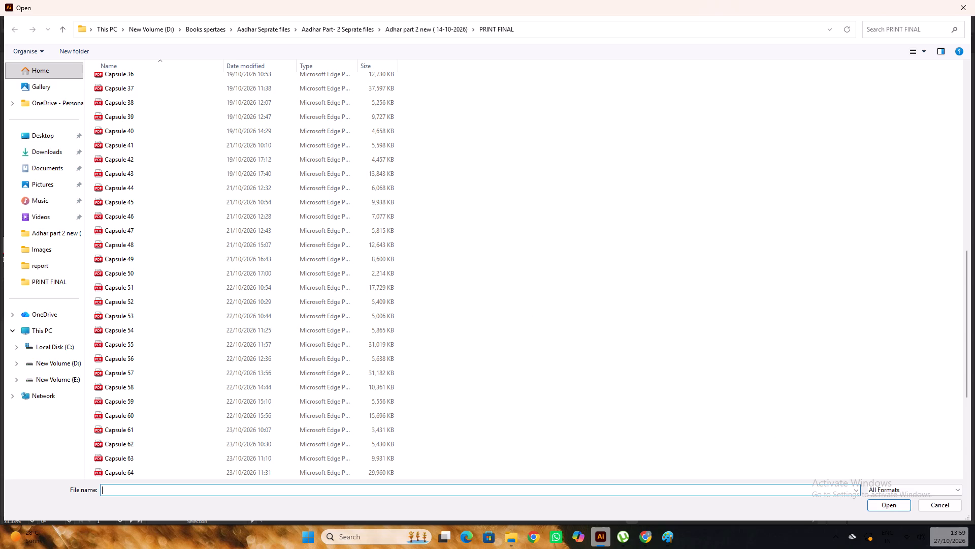
Switch to Chrome to check the India vs New Zealand live cricket stream.
left_click(650, 536)
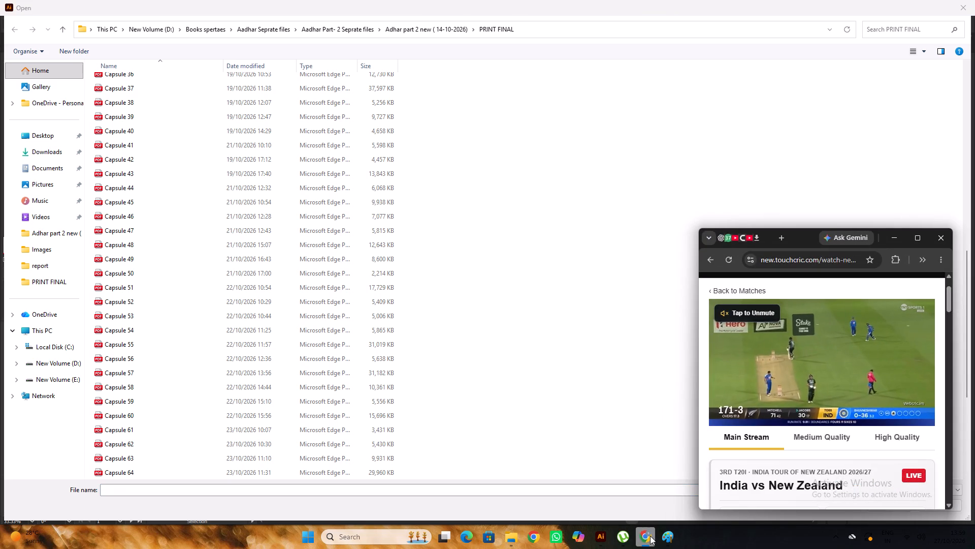